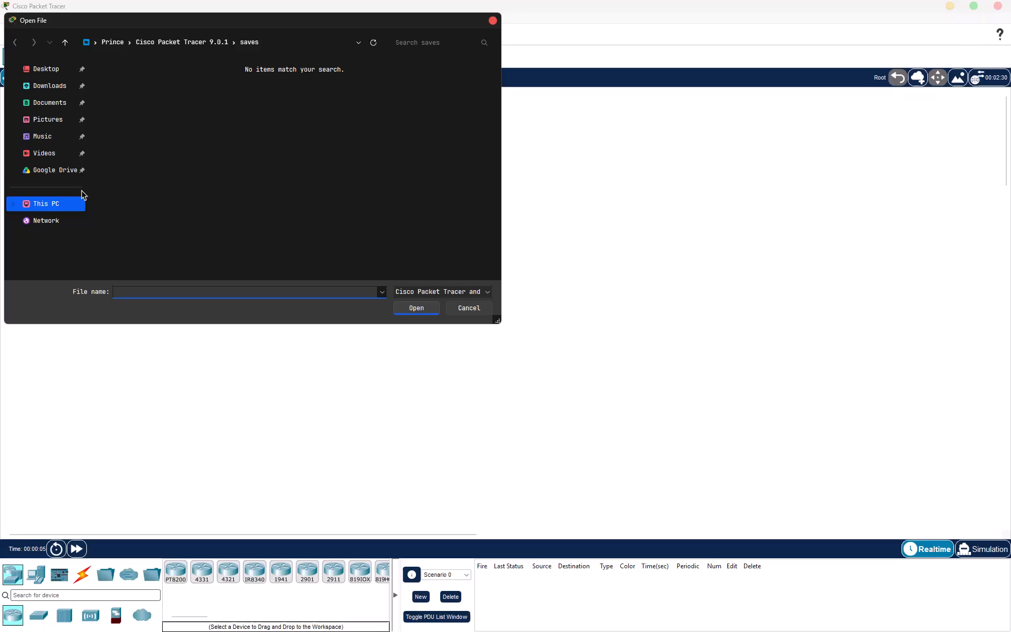
Open the ques_9 network file from the college/cn_lab/assignment_1 folder on the Shared (D:) drive.
double_click(308, 95)
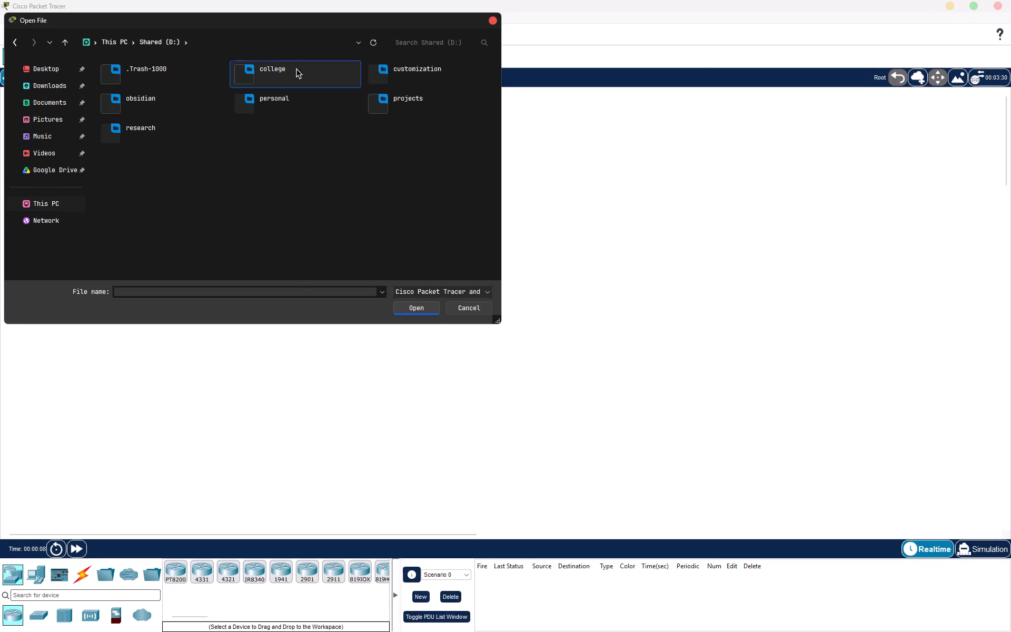
click(306, 107)
click(408, 111)
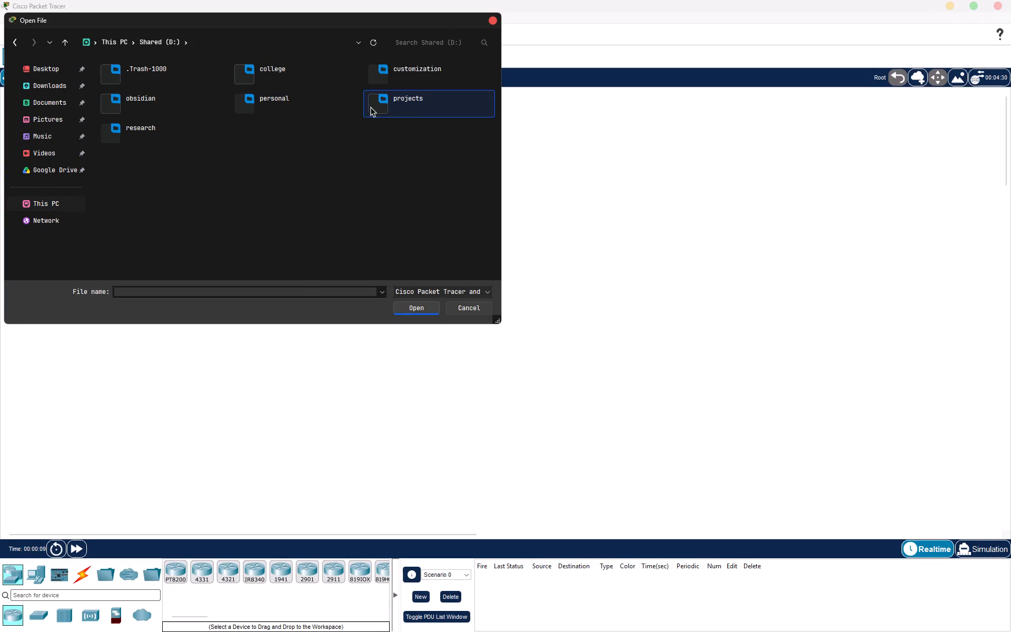
double_click(289, 71)
double_click(154, 75)
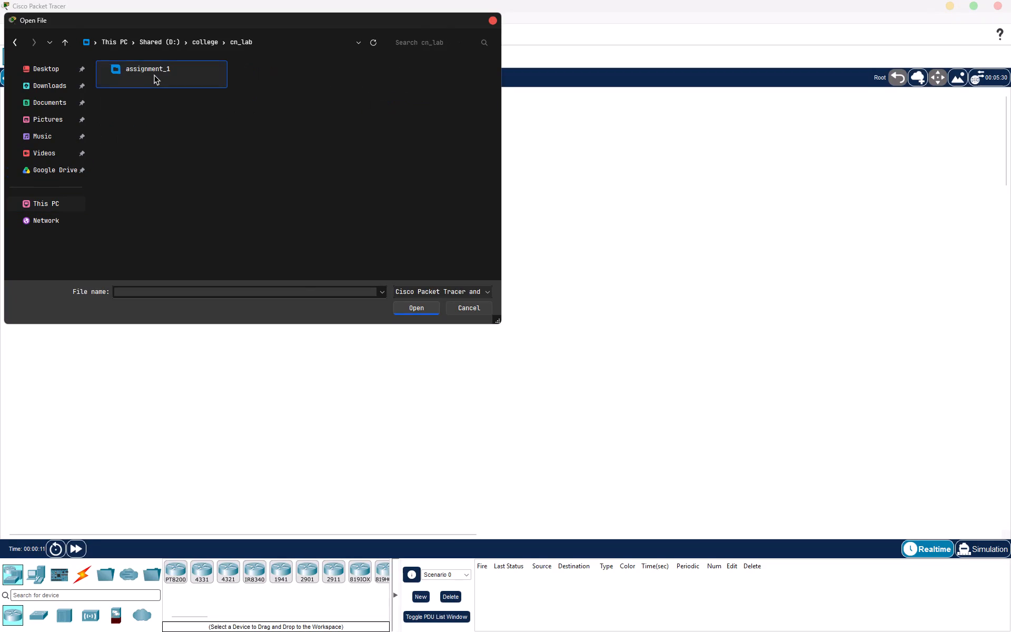
double_click(154, 75)
double_click(434, 136)
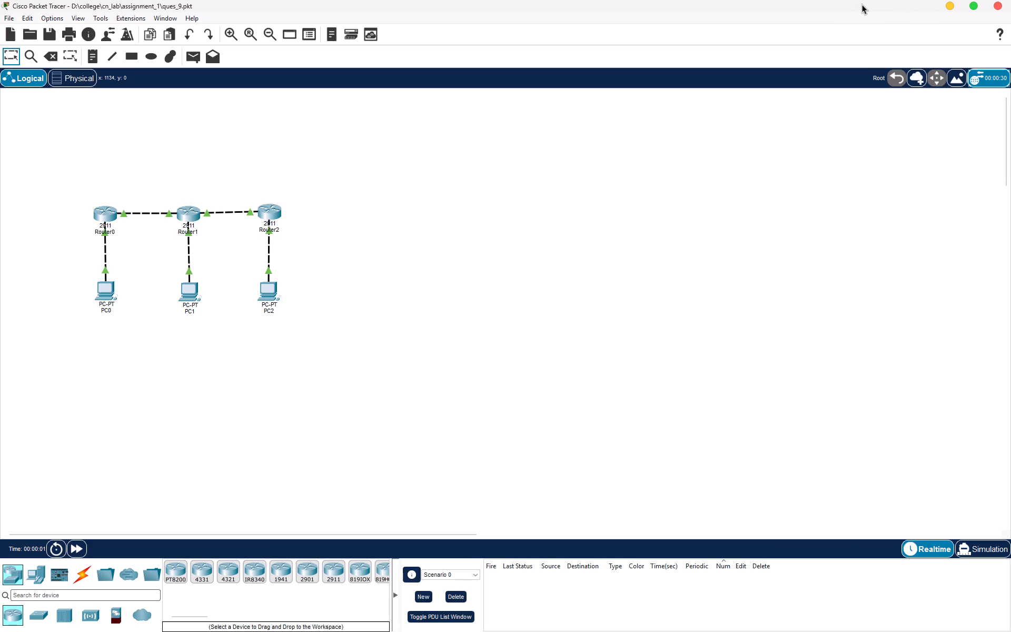
Capture a screenshot of the three-router, three-PC topology and paste it onto page 5 of the Canva document.
click(945, 11)
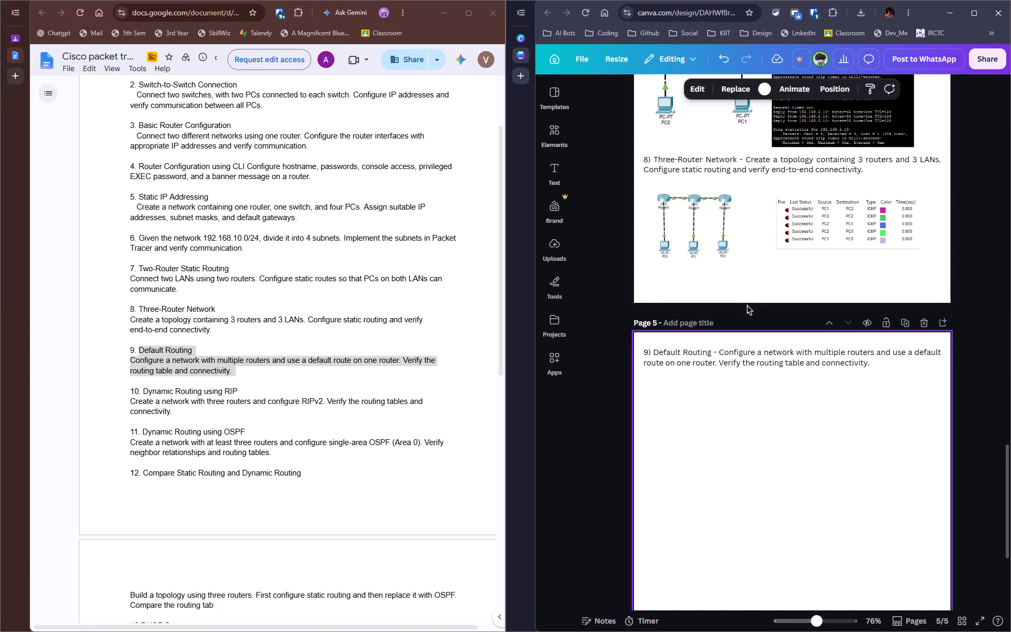
key(alt+Tab)
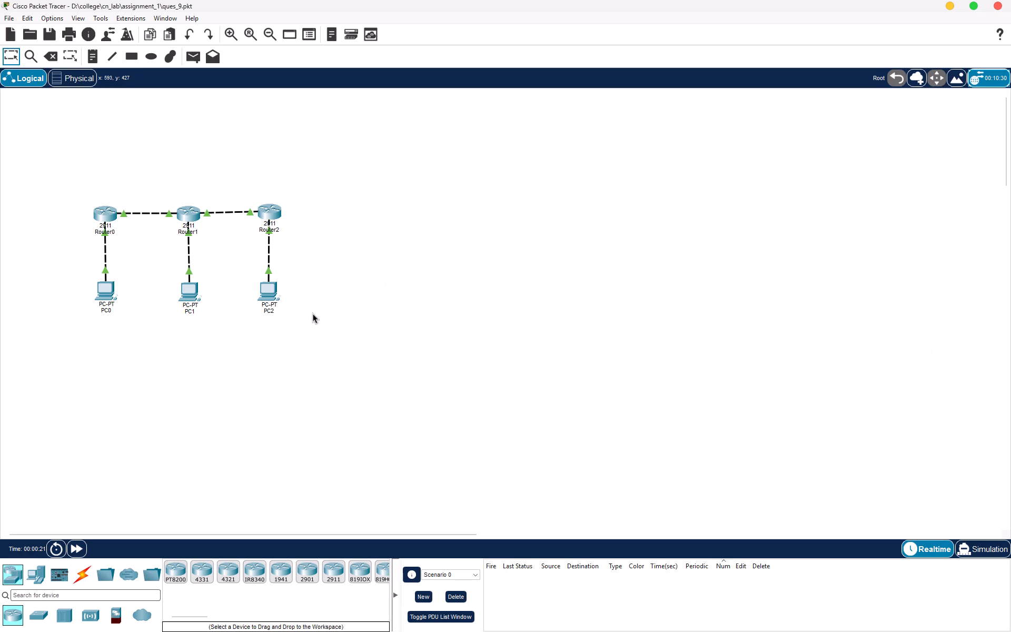
key(shift+super+s)
drag(62, 162, 314, 340)
key(alt+Tab)
click(716, 469)
key(ctrl+v)
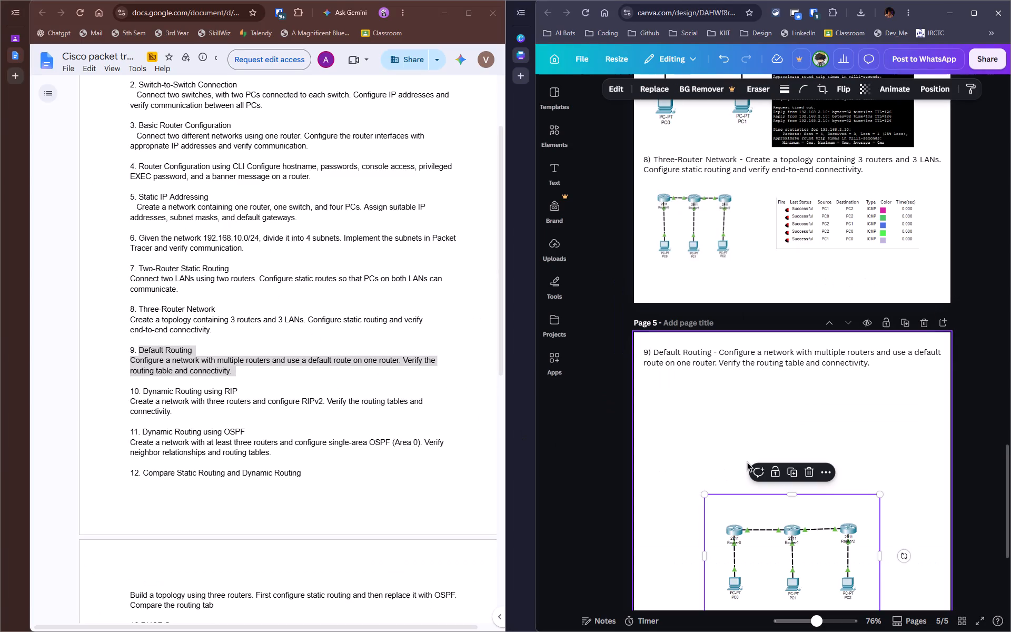
Shrink the pasted topology image, crop its sides to about 7.8 wide, trim its top edge, and place it beneath the question 9 text.
scroll(774, 505, down, 3)
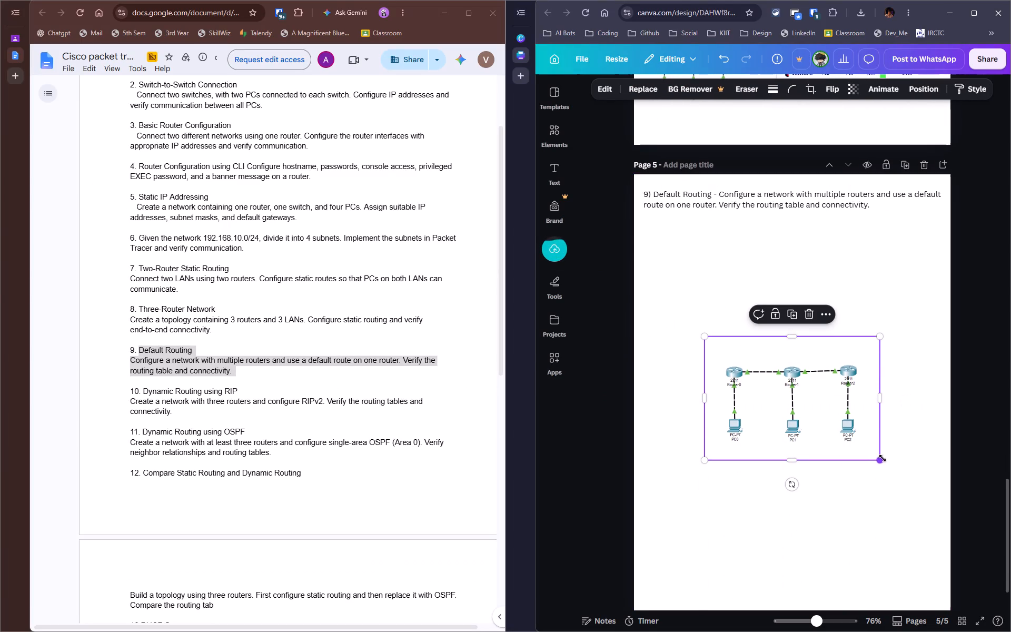
drag(880, 461, 831, 449)
drag(799, 407, 783, 393)
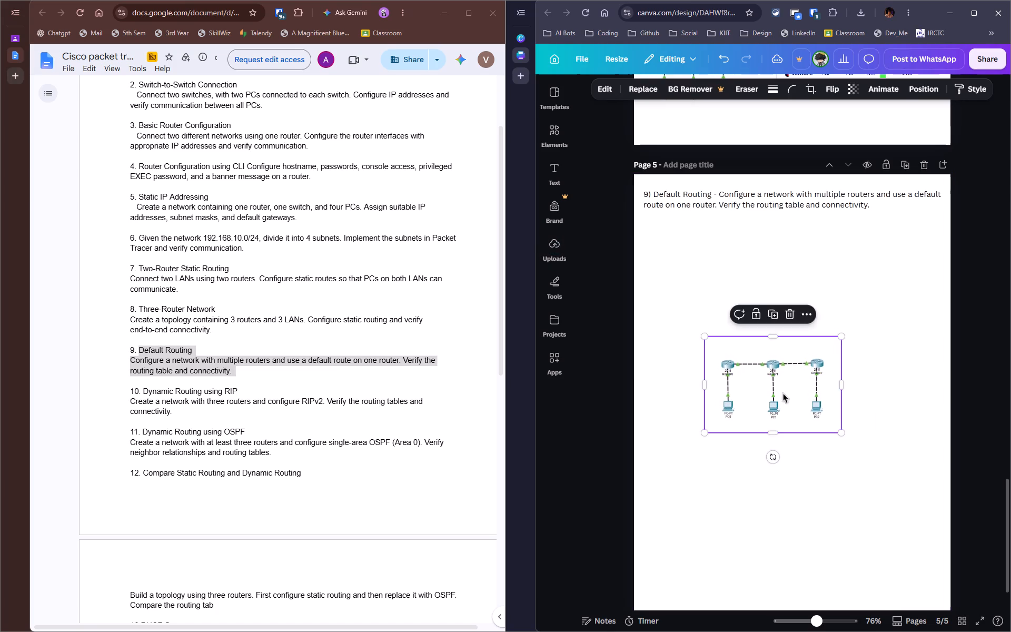
drag(783, 393, 739, 292)
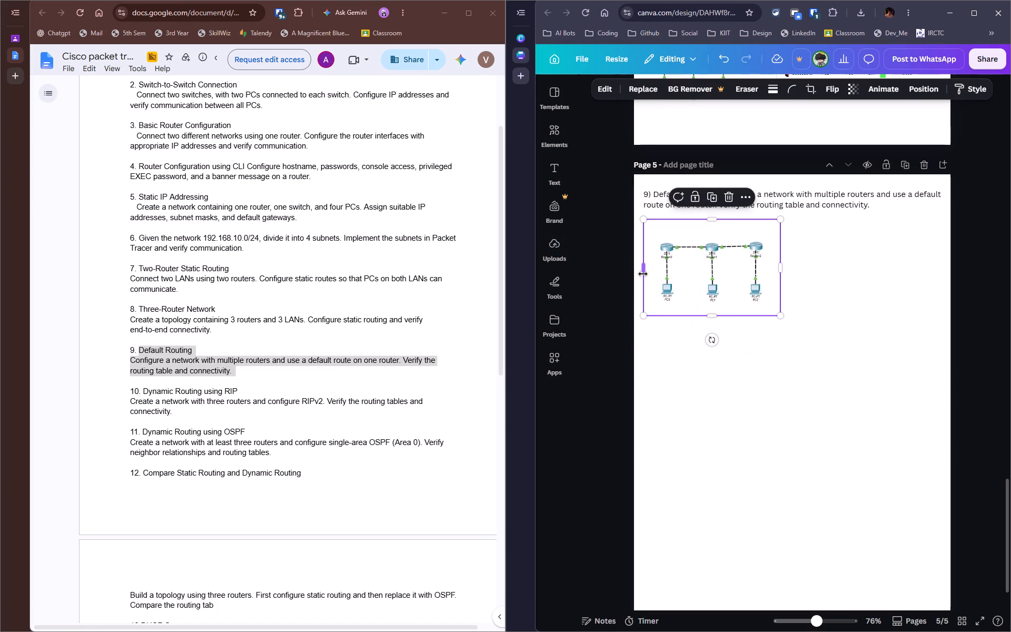
drag(642, 272, 653, 271)
drag(781, 267, 772, 269)
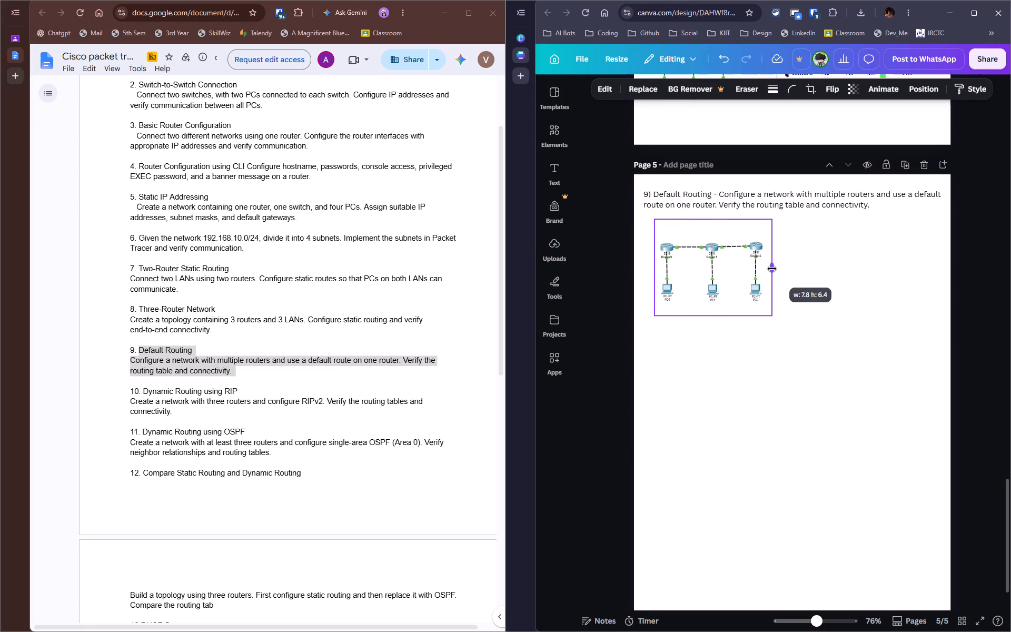
drag(772, 269, 772, 269)
drag(709, 223, 708, 230)
drag(708, 271, 703, 268)
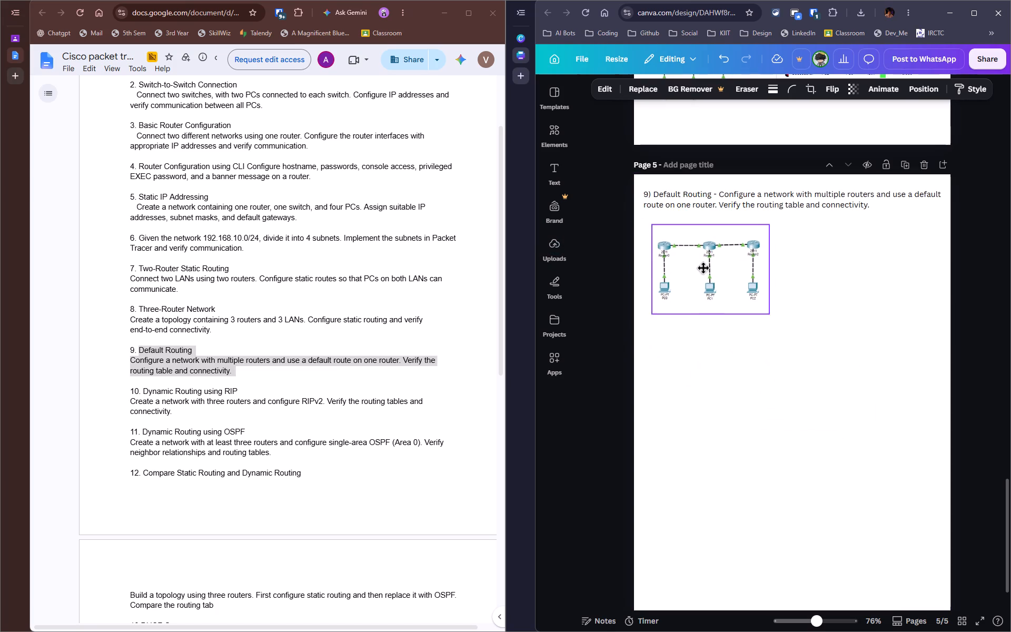
drag(703, 268, 698, 261)
click(827, 287)
scroll(827, 287, up, 3)
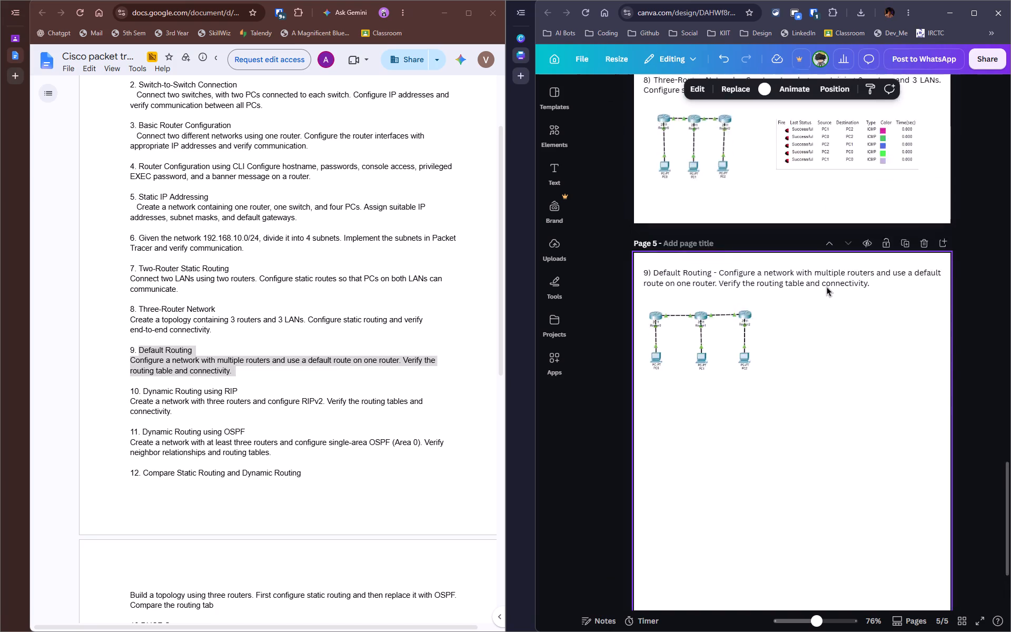
scroll(827, 287, up, 1)
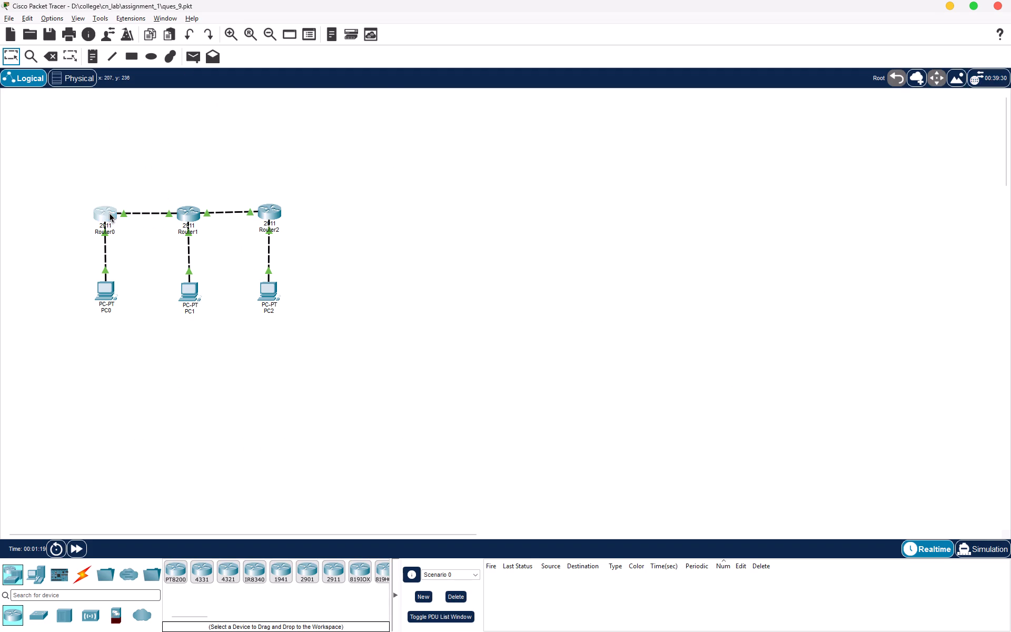
click(75, 20)
click(82, 36)
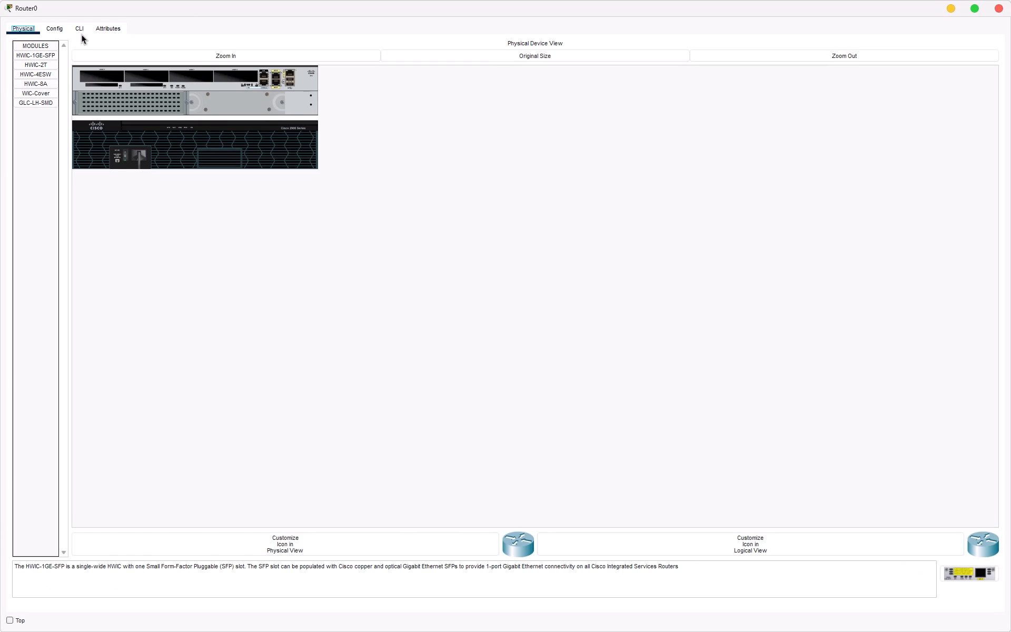
click(82, 34)
click(82, 27)
click(407, 474)
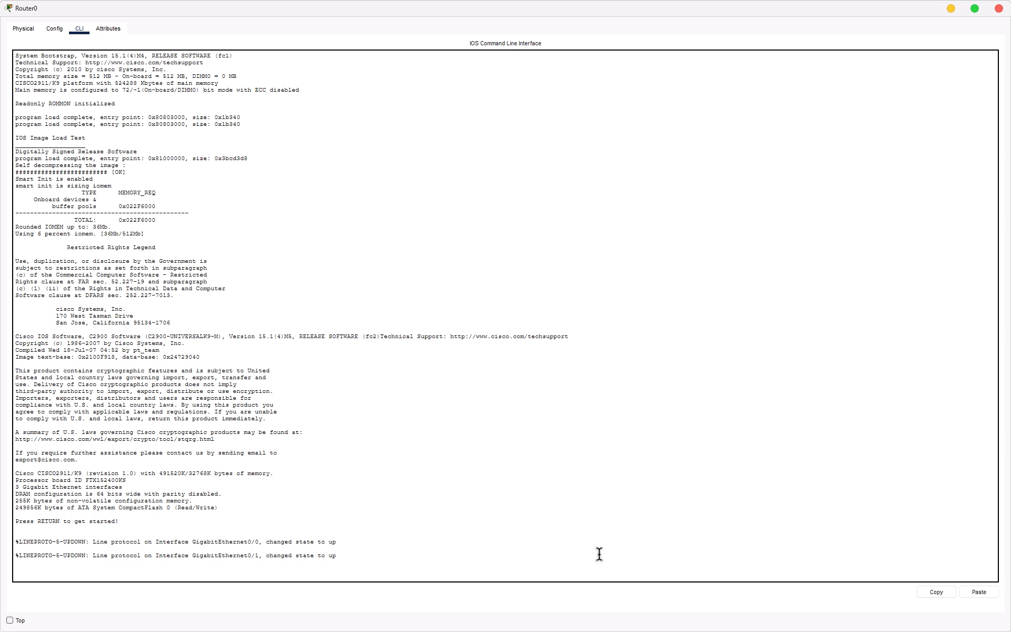
click(973, 594)
click(685, 538)
scroll(620, 506, down, 4)
scroll(612, 501, up, 4)
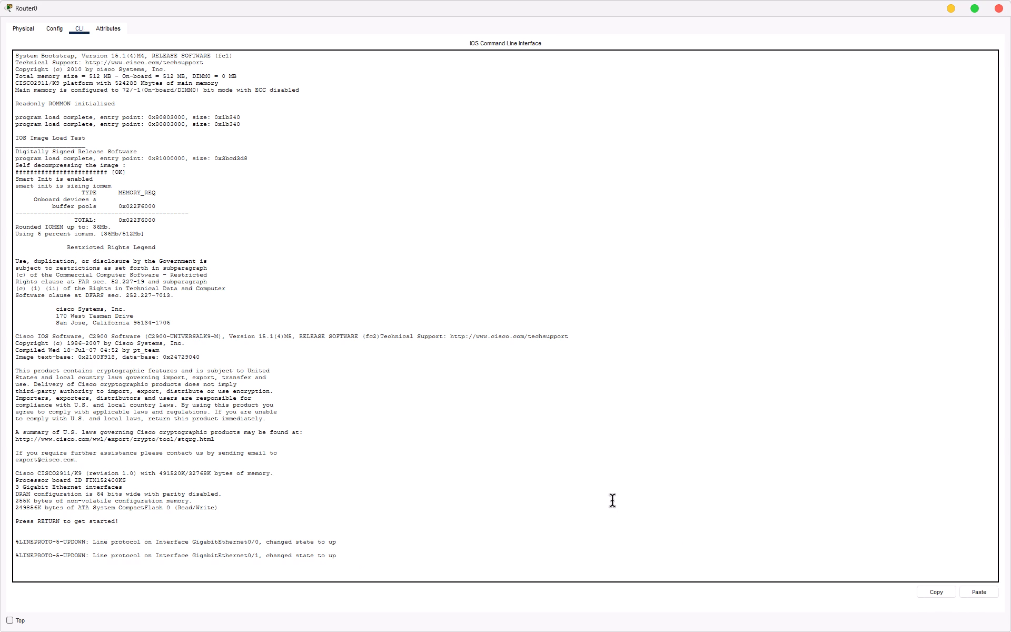
key(Return)
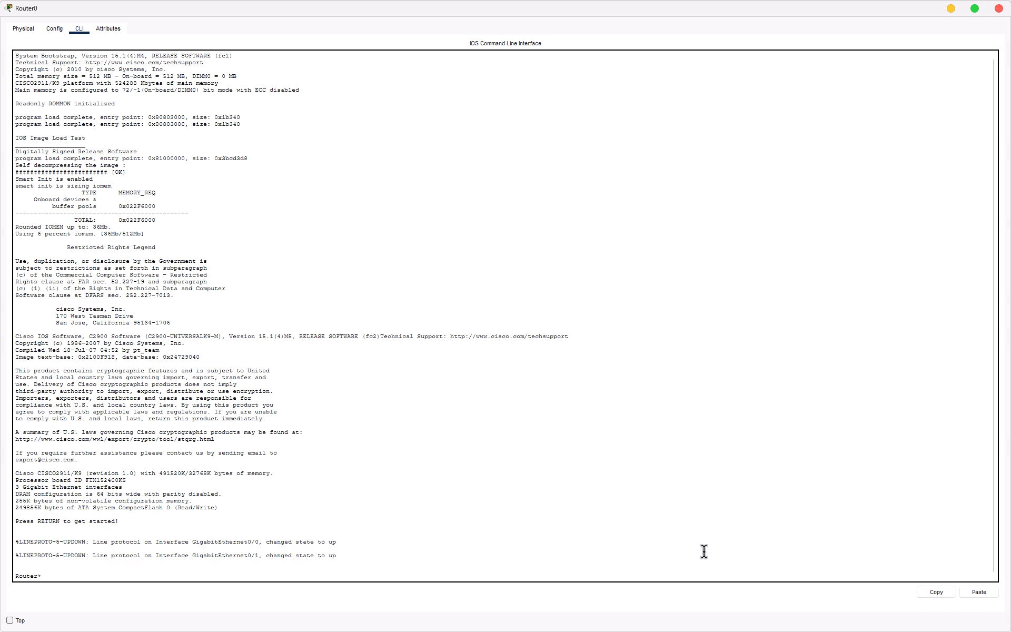
Run "show ip route" on Router0 and capture the command with its full output as a screen snip.
click(973, 589)
key(Return)
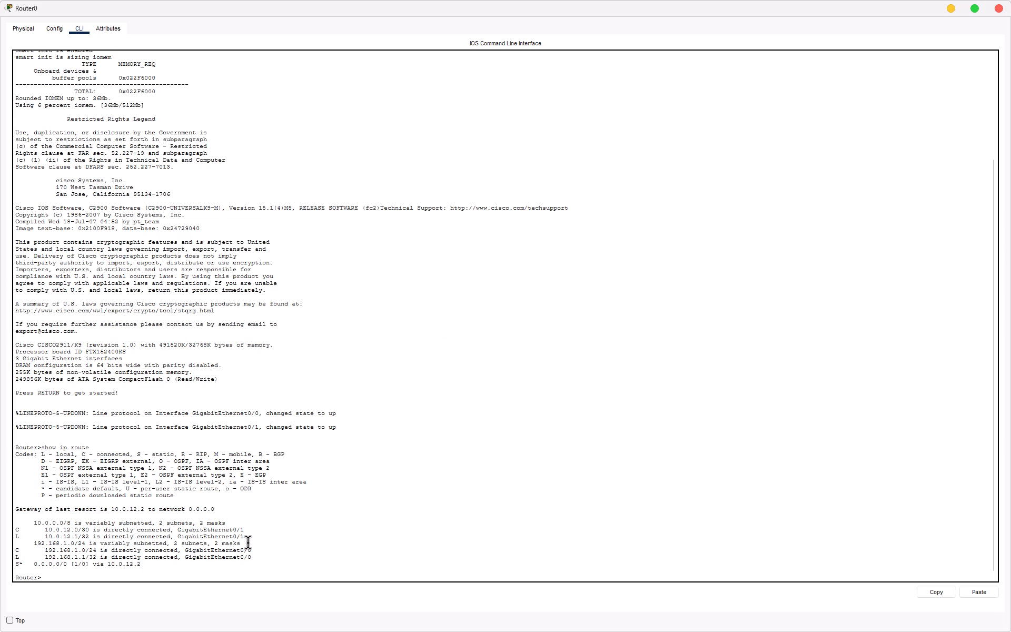
key(shift+super+s)
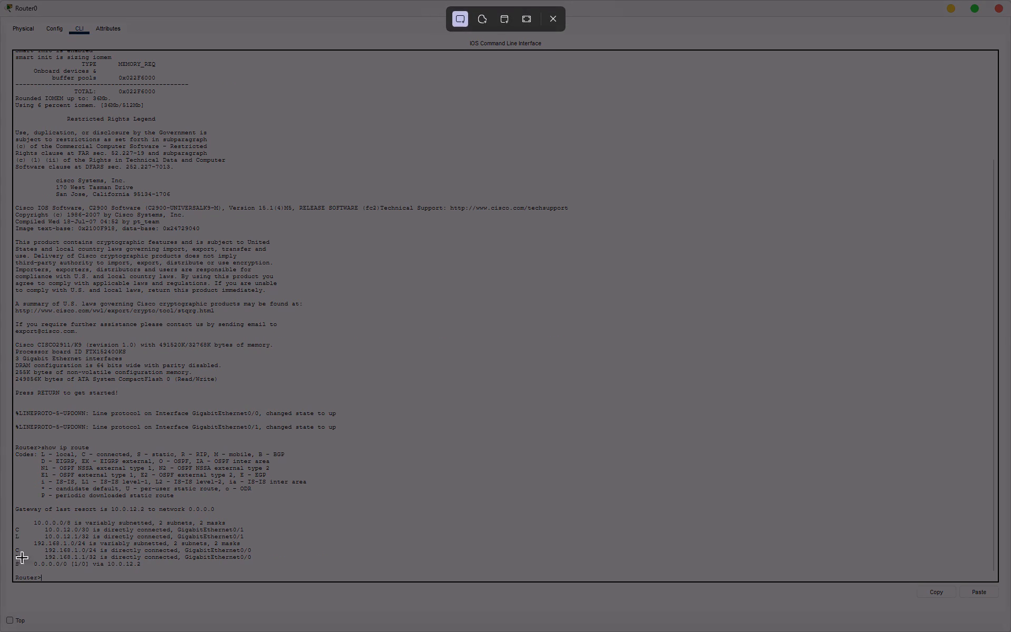
drag(12, 440, 127, 525)
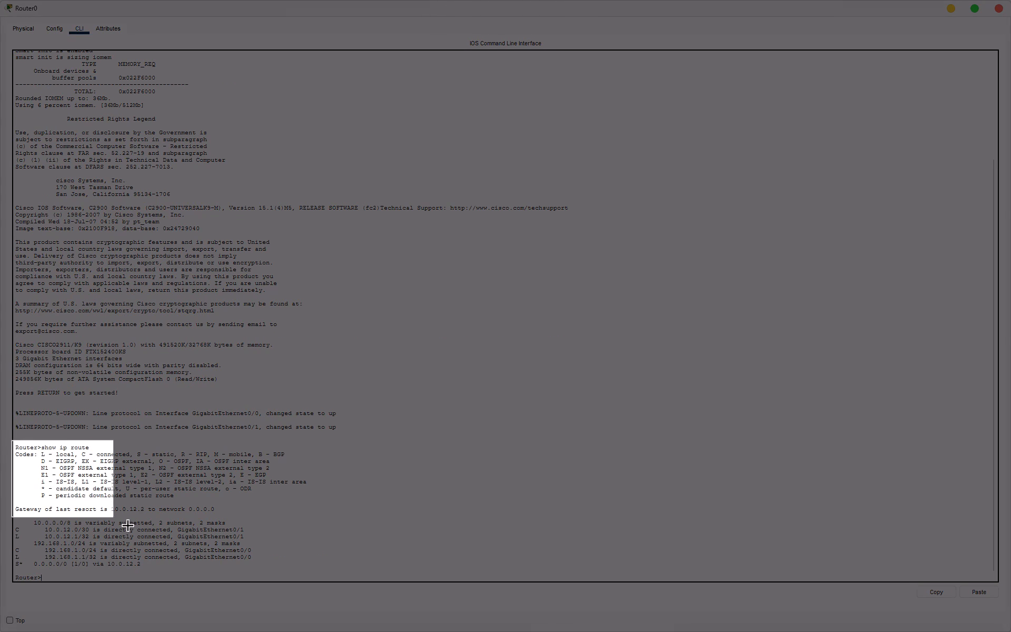
drag(127, 525, 316, 569)
Switch from Packet Tracer to the Canva report CN LAB-08 AND 09 in the browser.
key(alt+Tab)
key(alt+Tab)
key(alt+Tab)
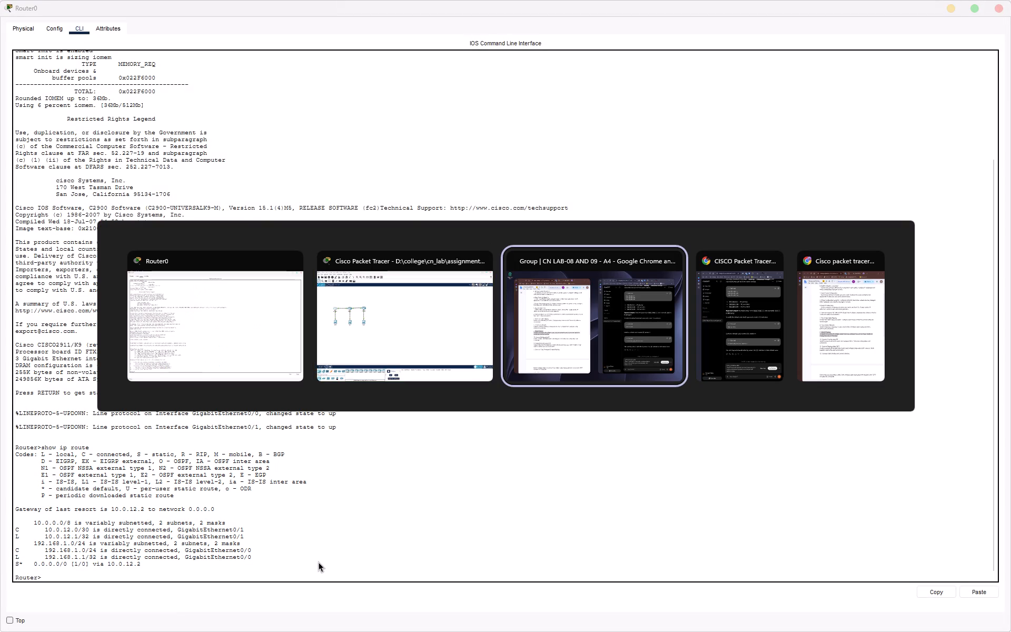
key(alt+Tab)
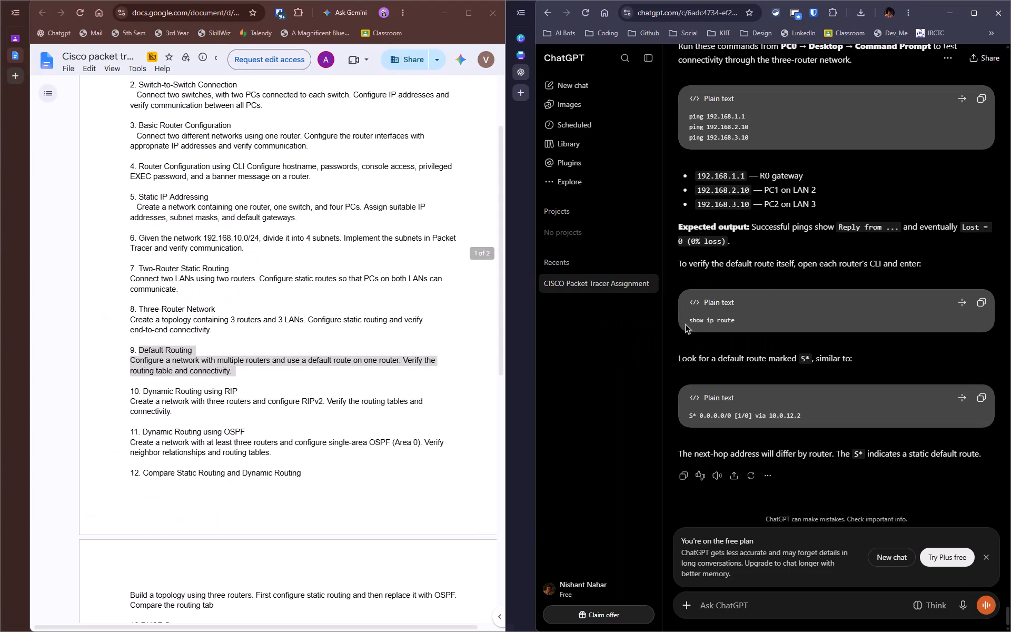
key(alt+Tab)
key(alt+Tab)
key(alt+Tab)
key(alt+Tab)
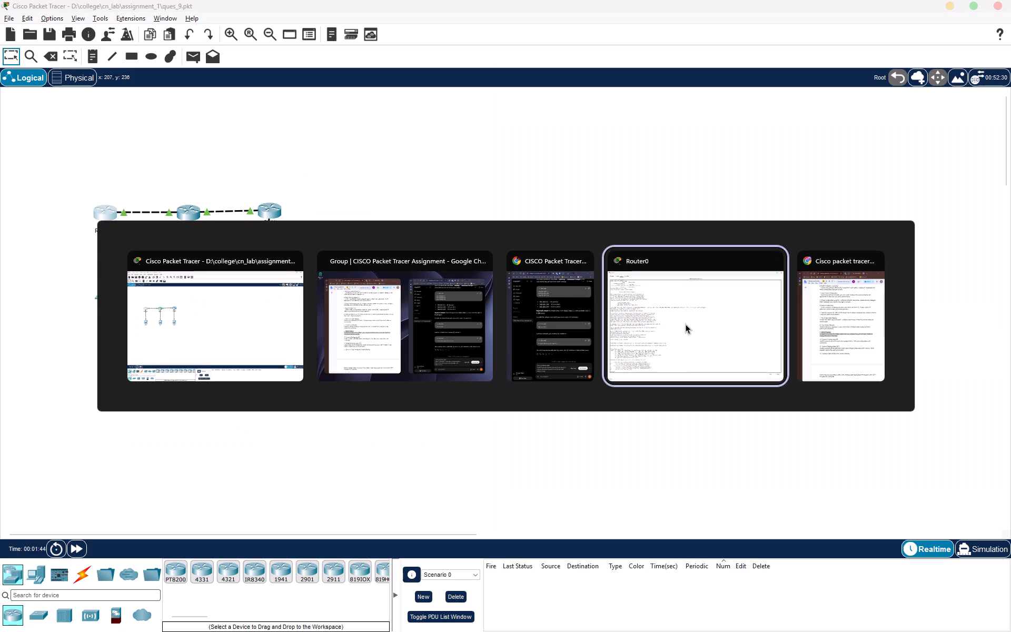
key(alt+Tab)
key(alt+Tab)
key(alt+Tab)
key(ctrl+Tab)
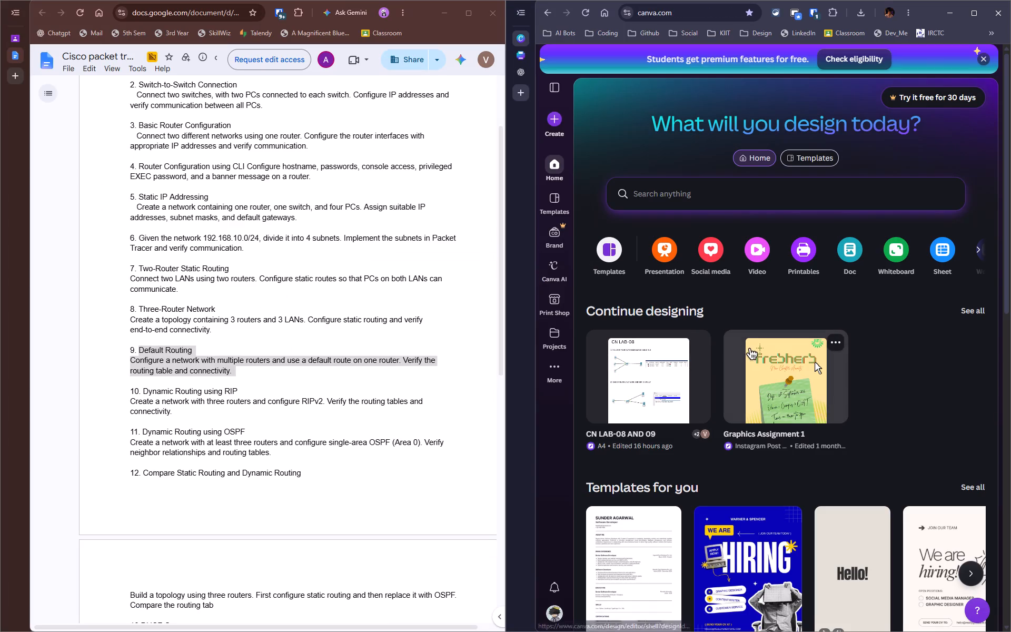
key(ctrl+Tab)
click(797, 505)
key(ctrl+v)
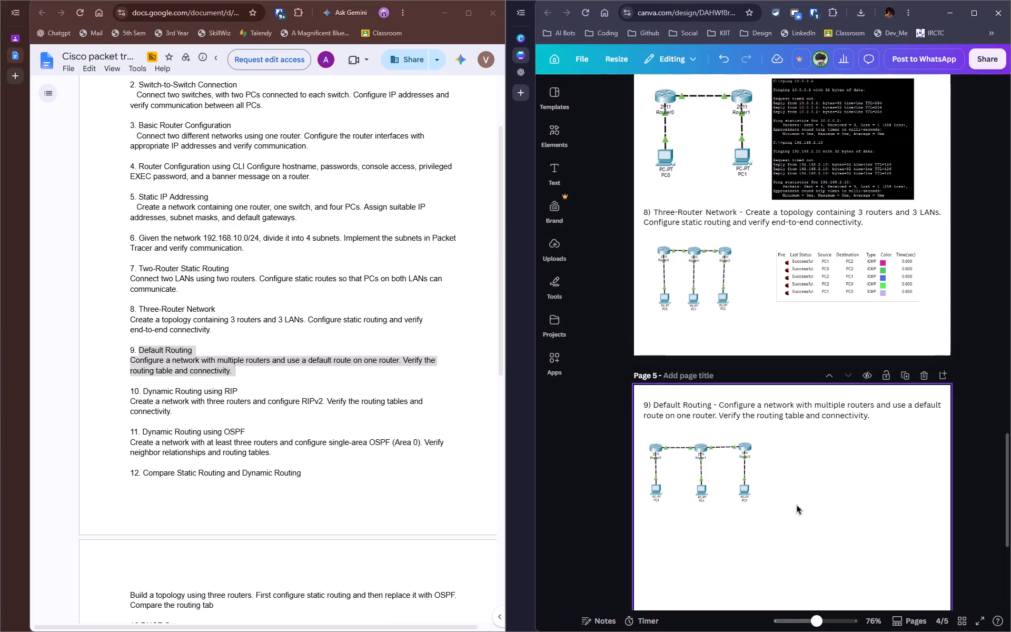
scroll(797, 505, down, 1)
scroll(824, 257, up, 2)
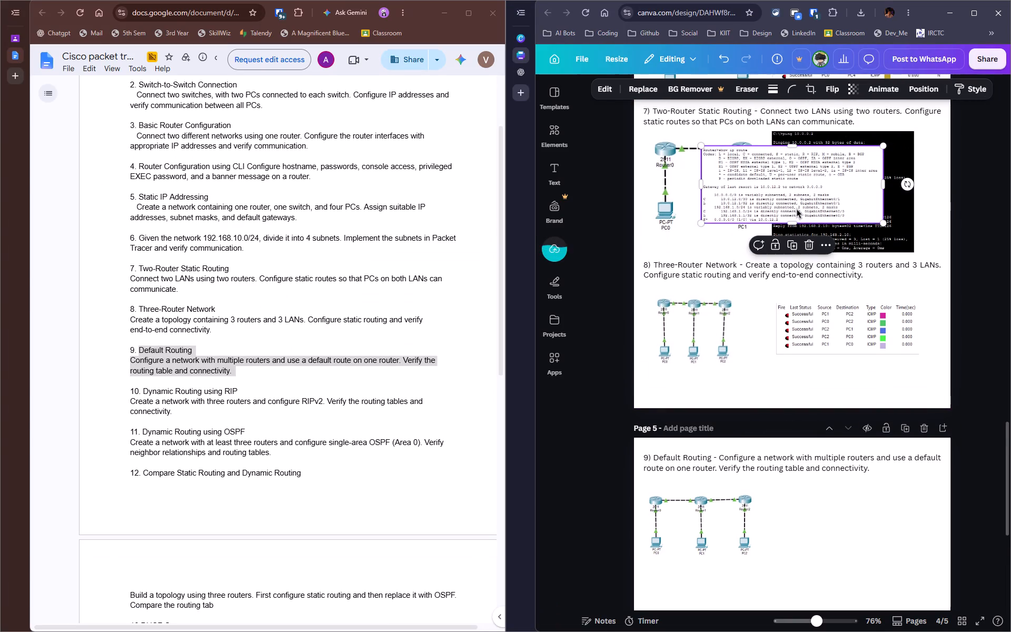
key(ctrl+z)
Paste the routing table snip on page 5 and place it beside the question 9 topology image.
click(838, 528)
key(ctrl+v)
scroll(838, 528, down, 3)
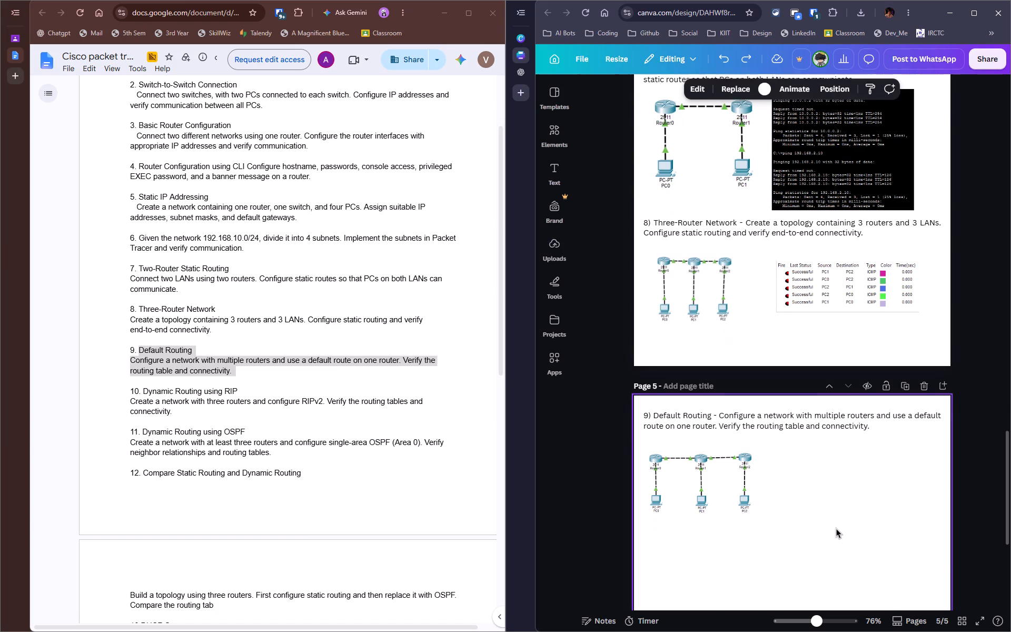
scroll(836, 528, down, 1)
drag(813, 449, 857, 398)
drag(853, 422, 869, 389)
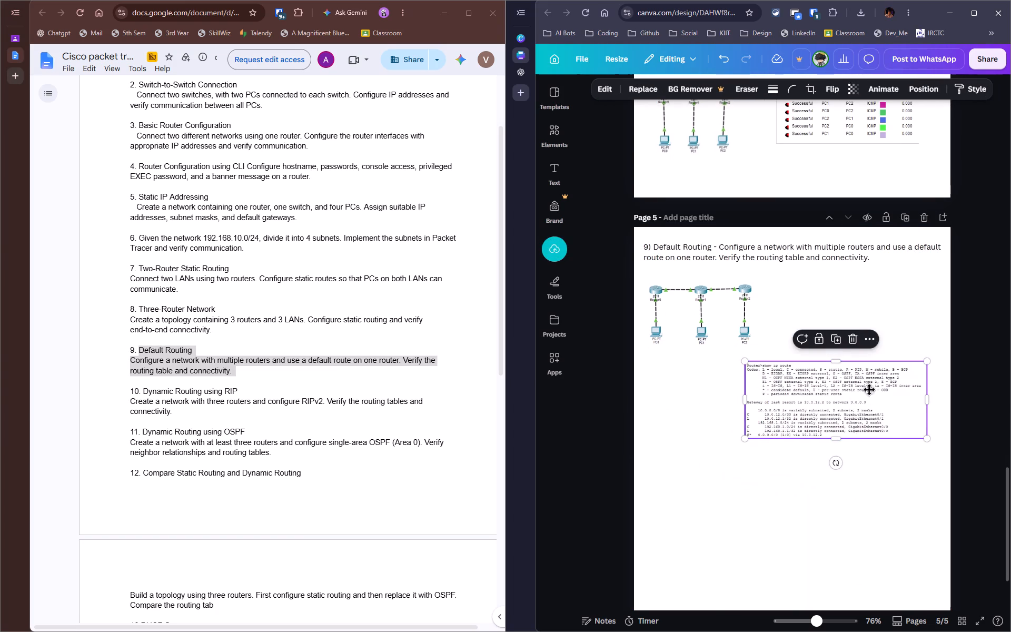
drag(869, 389, 871, 339)
click(776, 425)
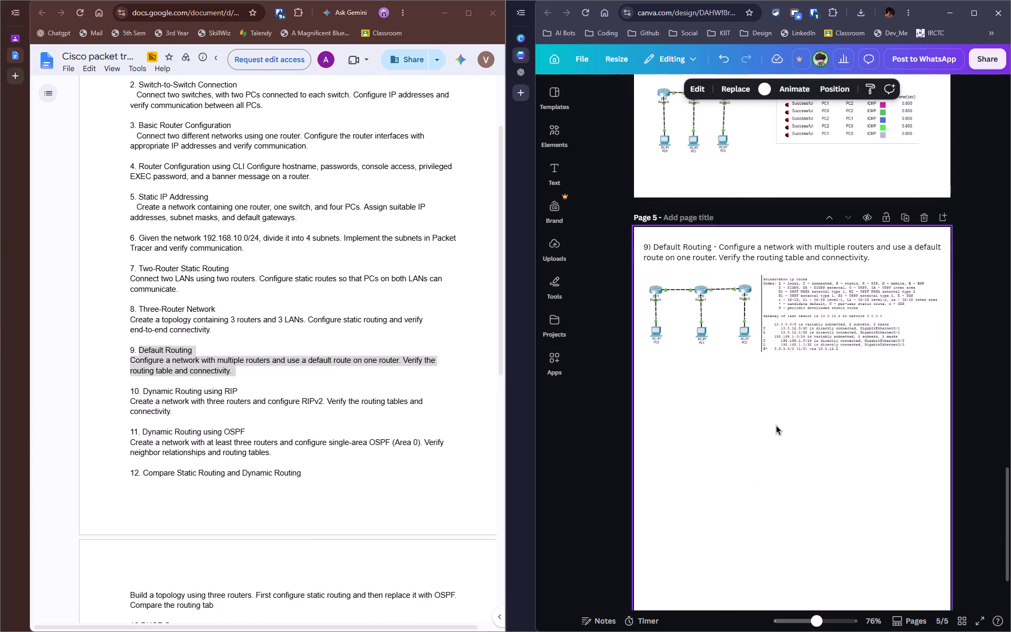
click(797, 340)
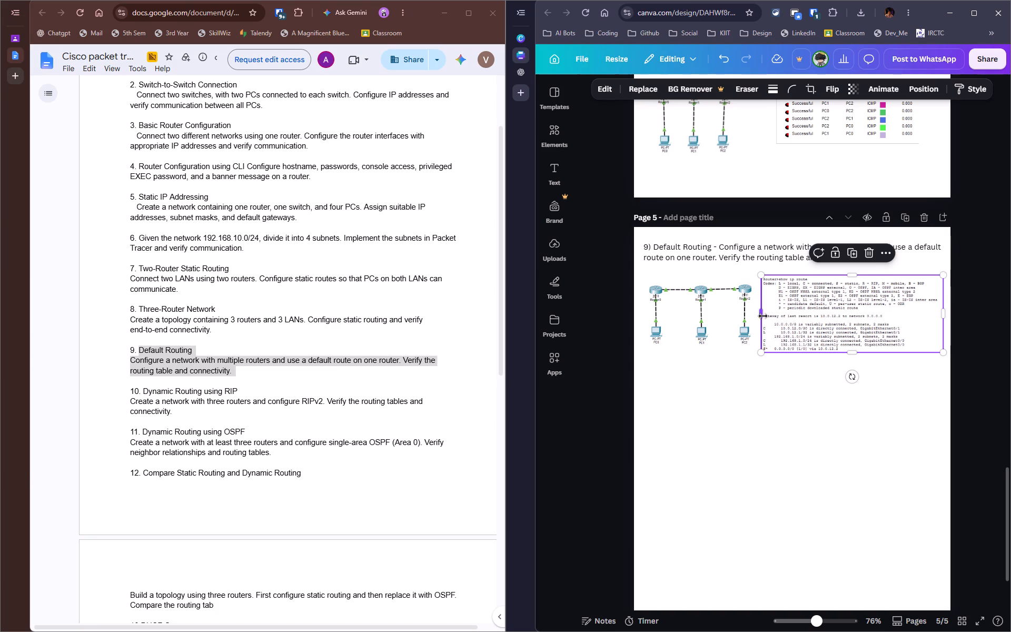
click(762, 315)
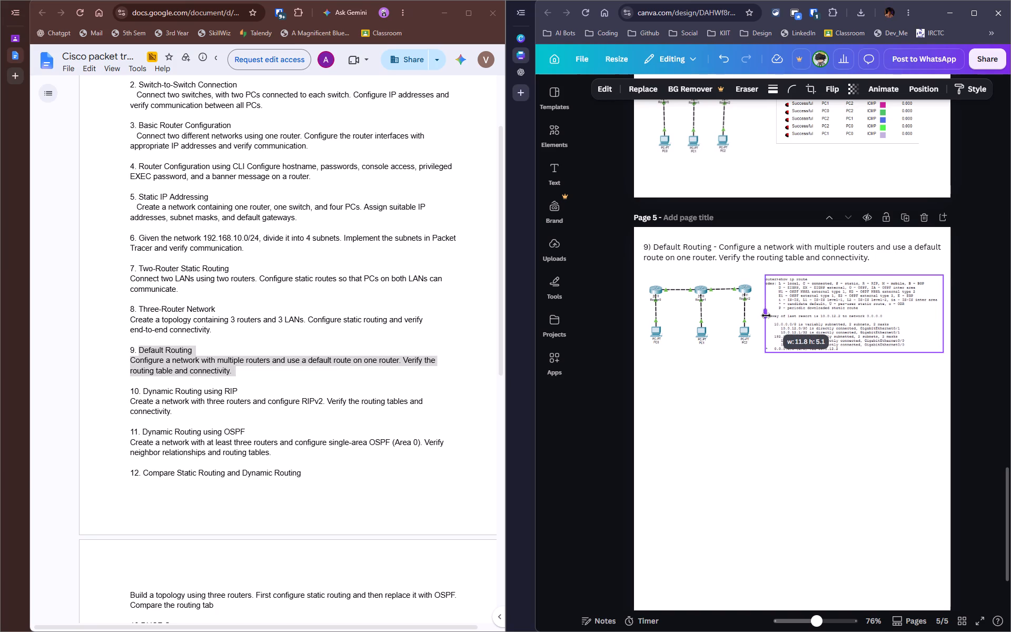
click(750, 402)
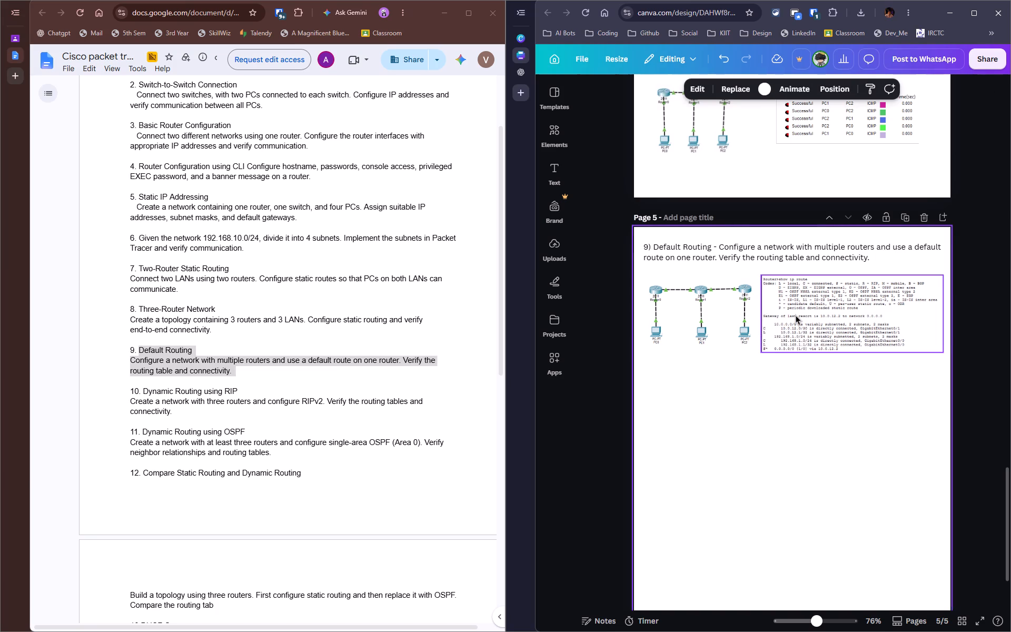
Shift the routing table image on page 5 slightly away from the topology image.
click(796, 315)
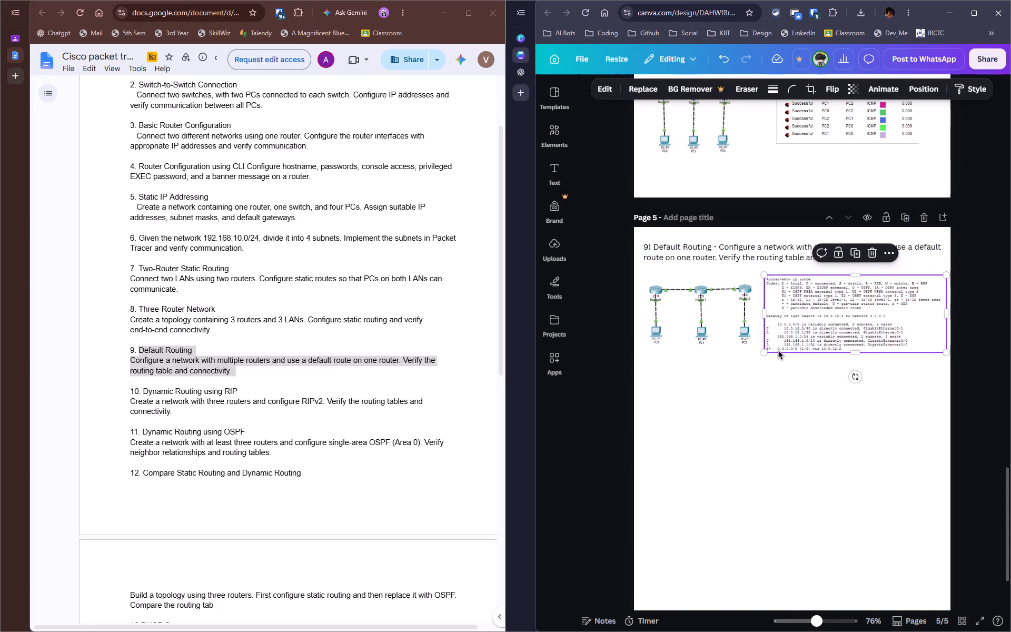
click(746, 397)
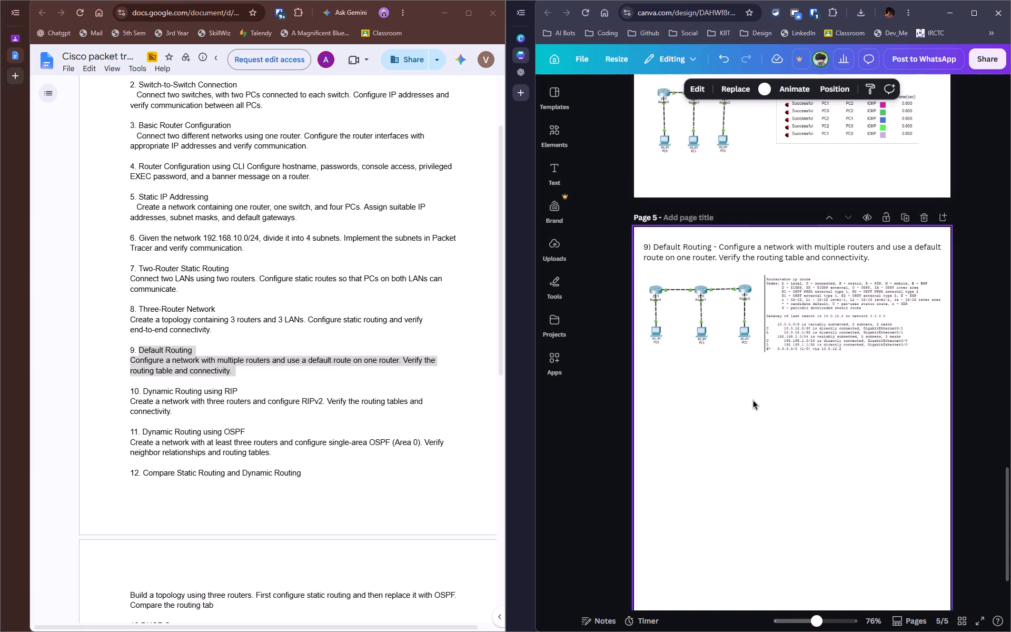
Duplicate the question 9 text box and align the copy with the original, just below the topology and routing table images.
scroll(753, 400, up, 1)
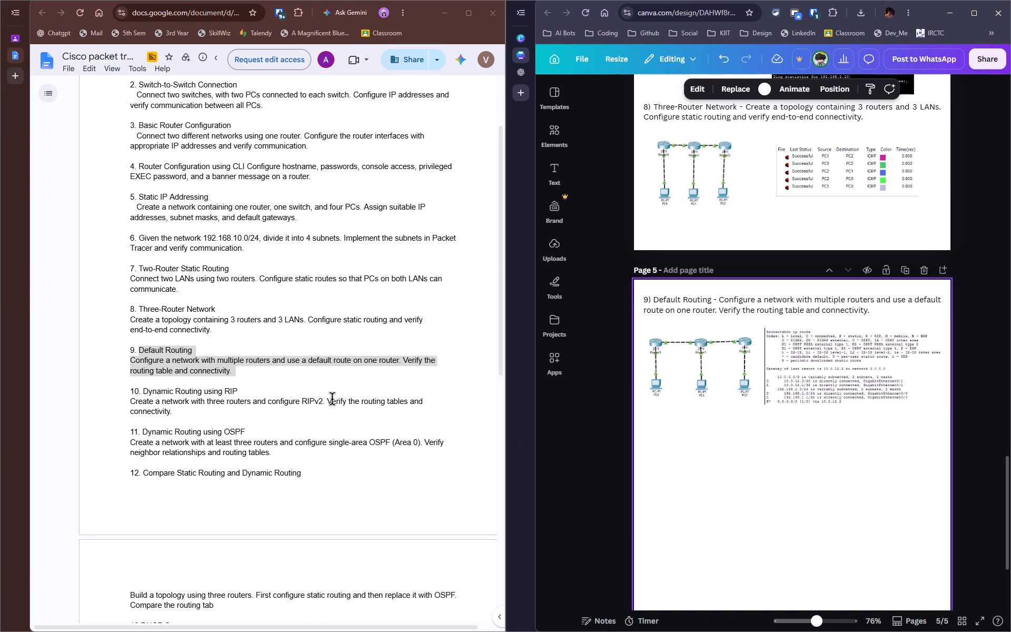
click(682, 296)
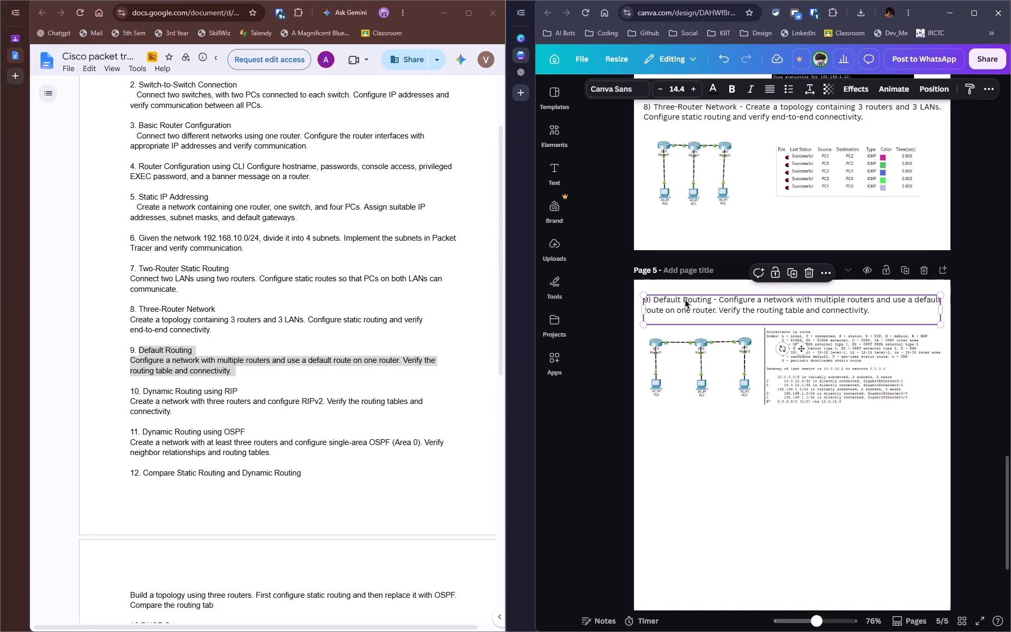
key(ctrl+c)
key(ctrl+v)
key(Down)
key(Left)
key(Left)
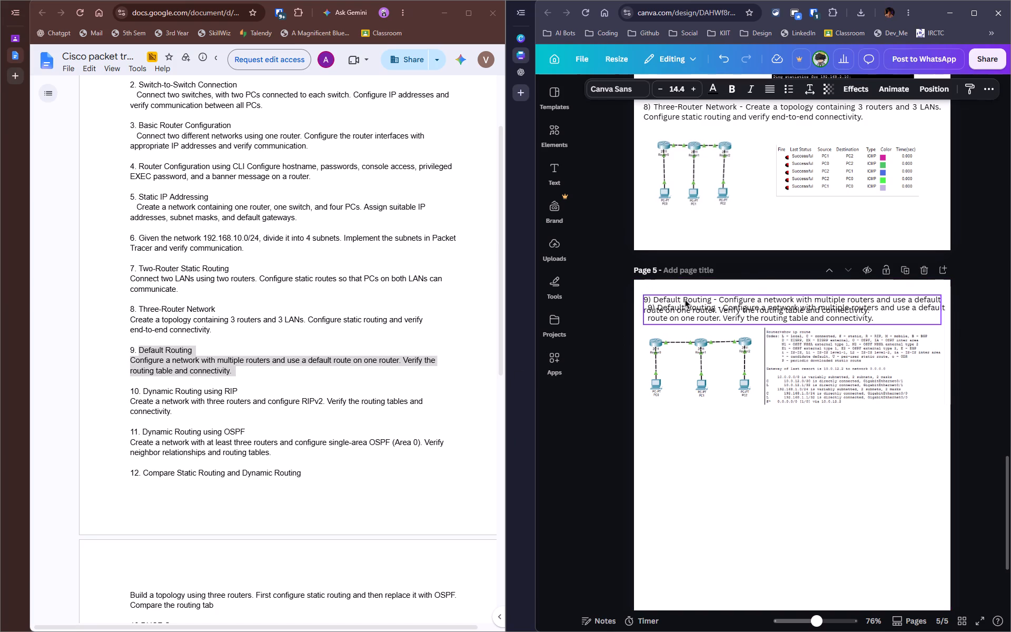
key(Left)
key(Left)
key(Left)
key(Down)
key(Down)
key(Down)
key(Down)
key(Down)
key(Down)
key(Down)
key(Down)
key(Down)
key(Down)
key(Down)
key(Down)
key(Down)
key(Down)
key(Down)
key(Down)
key(Down)
key(Down)
key(Down)
key(Down)
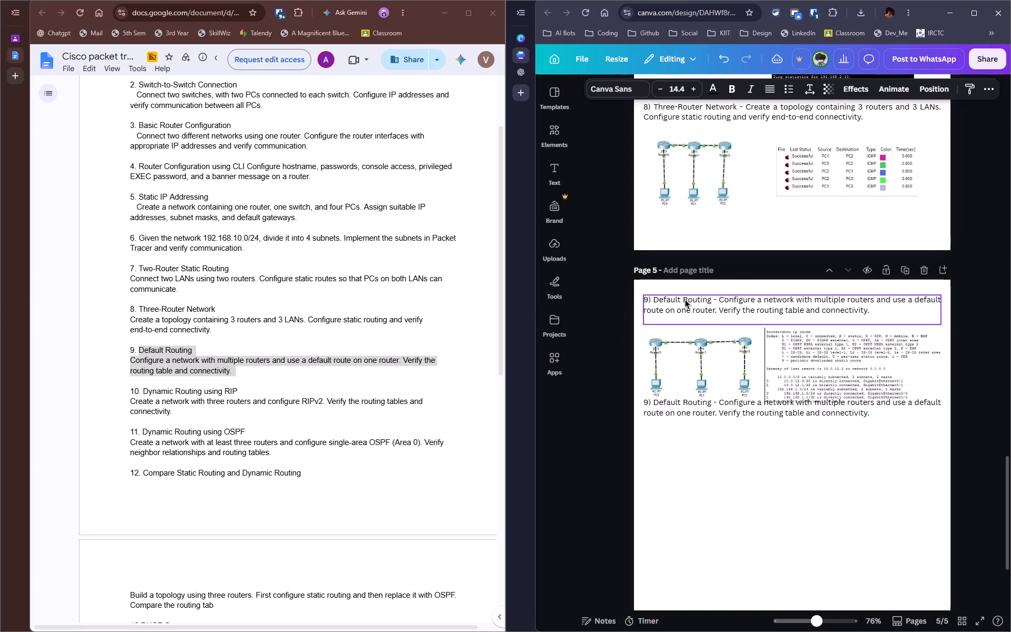
key(Down)
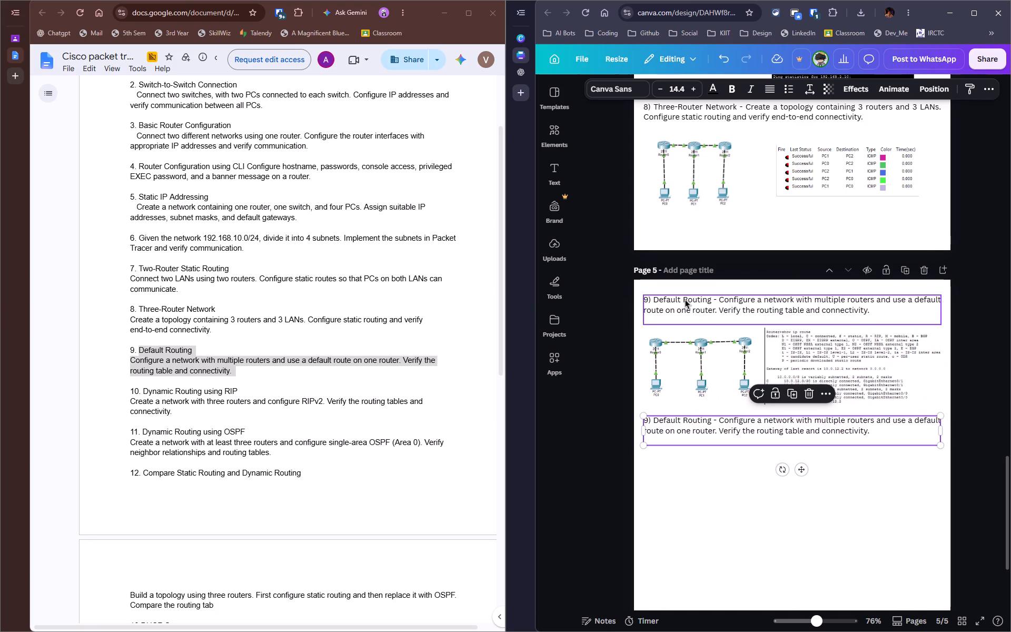
Copy question 10, Dynamic Routing using RIP, from the Google Docs question list and replace the duplicated text with it.
drag(175, 419, 140, 392)
key(ctrl+c)
double_click(683, 428)
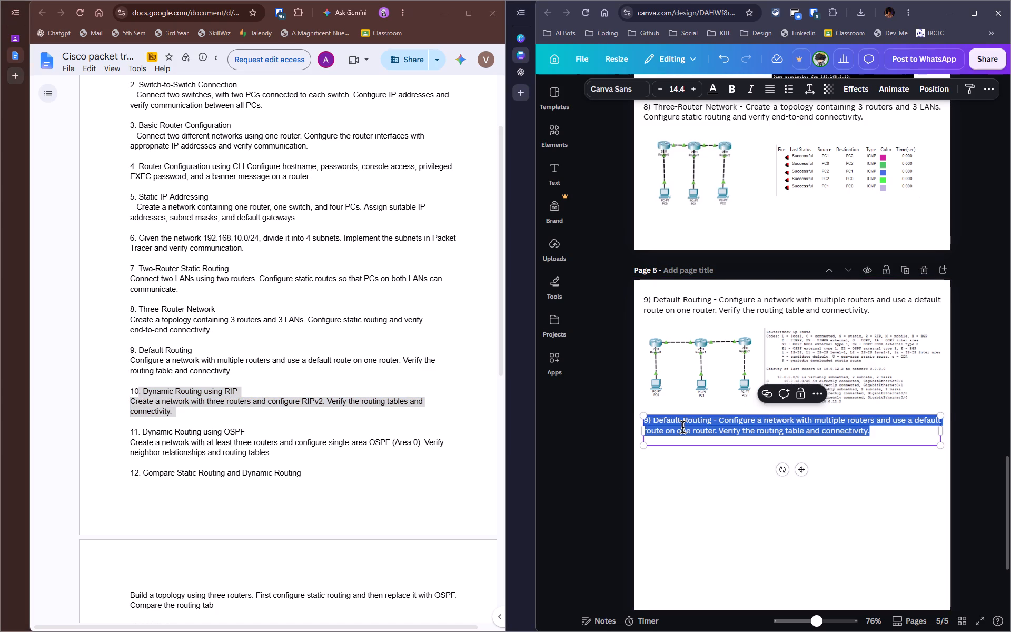
key(ctrl+v)
Join the title "Dynamic Routing using RIP" and its description into one paragraph separated by " - ".
key(Up)
key(Left)
key(Left)
key(Left)
key(Left)
key(Left)
key(Left)
key(Left)
key(Left)
key(Left)
key(Left)
key(Left)
key(Left)
key(Left)
key(Left)
key(Left)
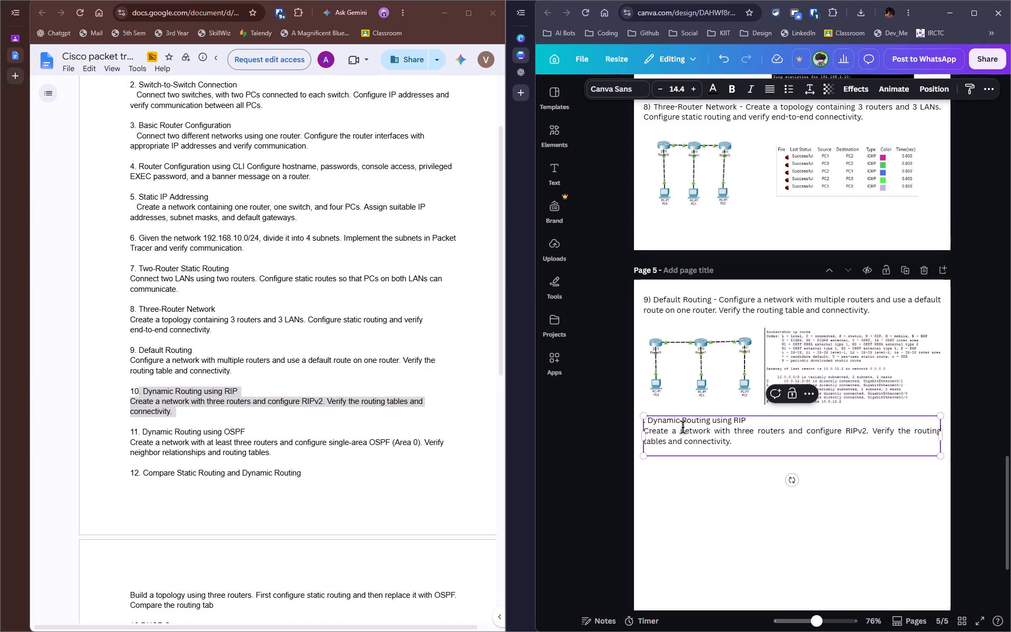
key(Up)
key(BackSpace)
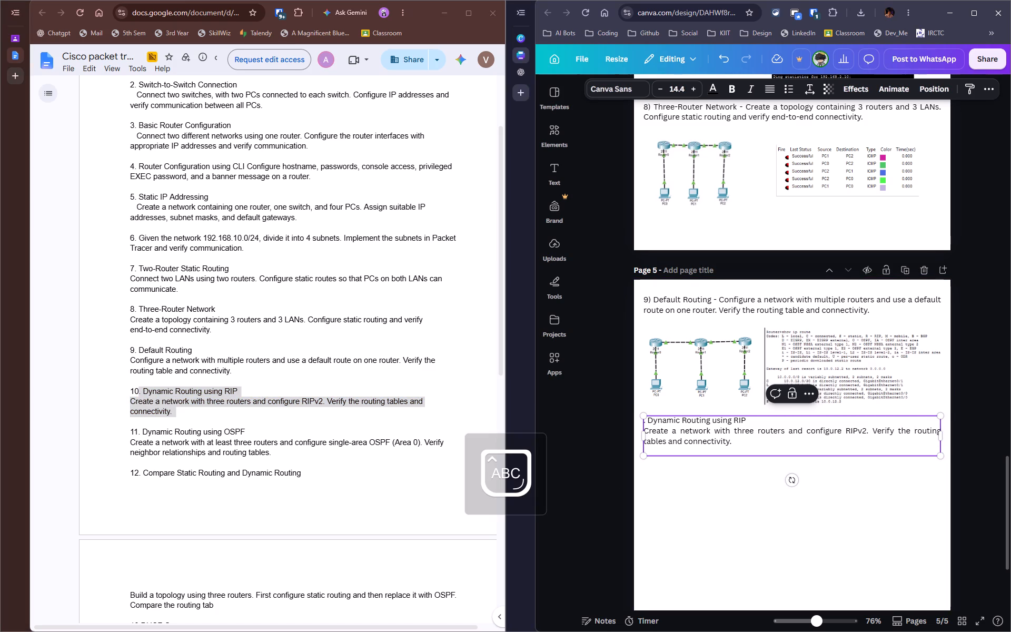
key(Delete)
key(minus)
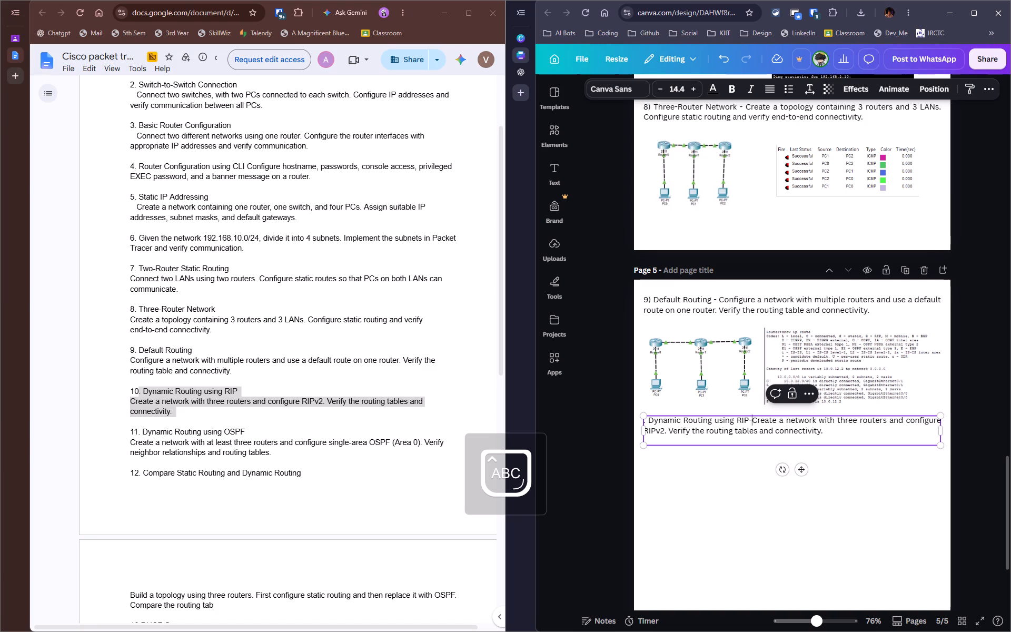
key(BackSpace)
key(space)
text(-)
key(space)
Add the number "10)" and a space before "Dynamic Routing using RIP".
key(Left)
key(Left)
key(Left)
key(Left)
key(Left)
key(Left)
key(Left)
key(Left)
key(Left)
key(Left)
key(Left)
key(Left)
key(Left)
key(Left)
key(Left)
key(Left)
key(Left)
key(Left)
key(Left)
key(Left)
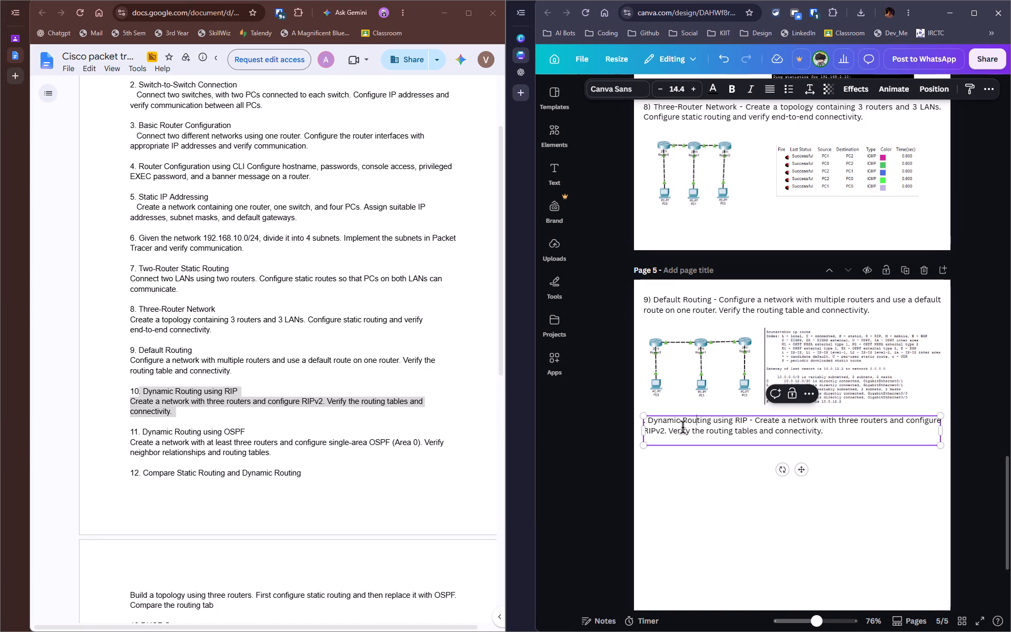
key(Left)
key(Left)
key(BackSpace)
text(10))
key(space)
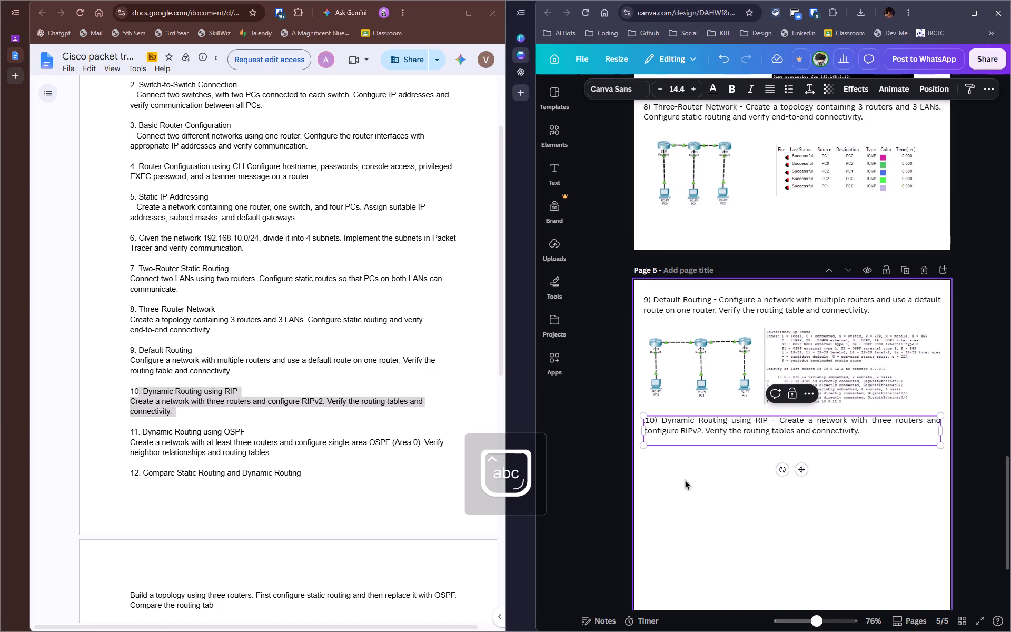
click(685, 480)
click(716, 426)
key(Down)
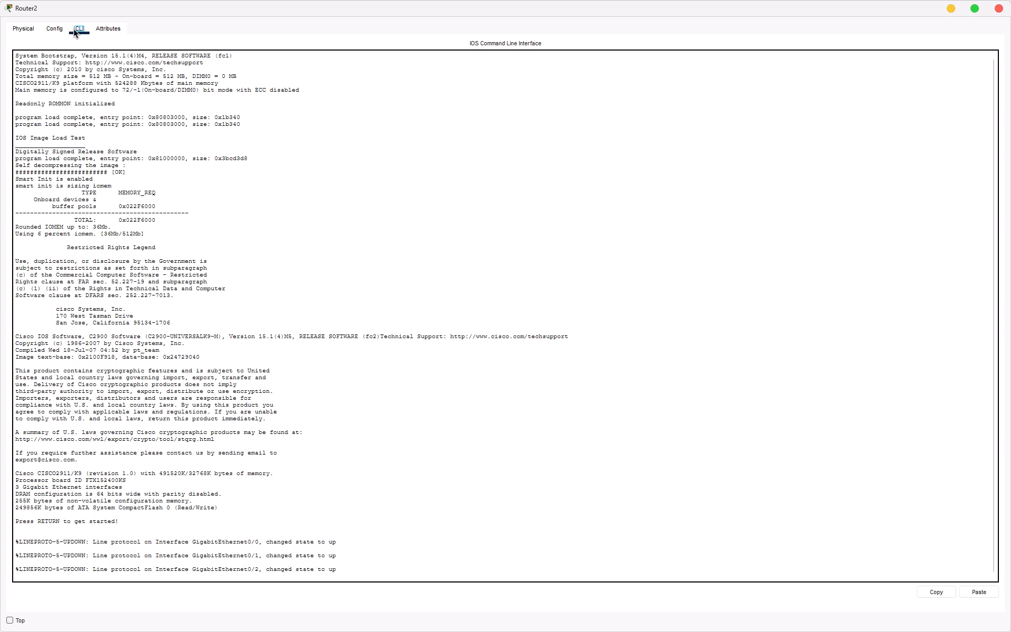
key(Return)
key(Return)
click(422, 351)
key(Return)
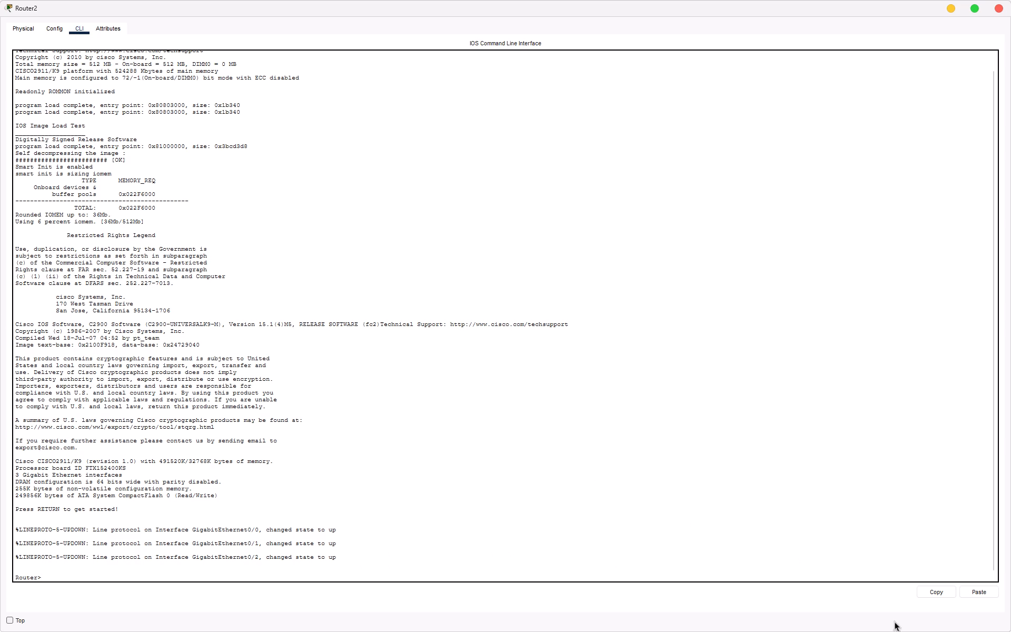
Run the copied "show ip protocols" command at Router2's prompt.
click(976, 597)
key(Return)
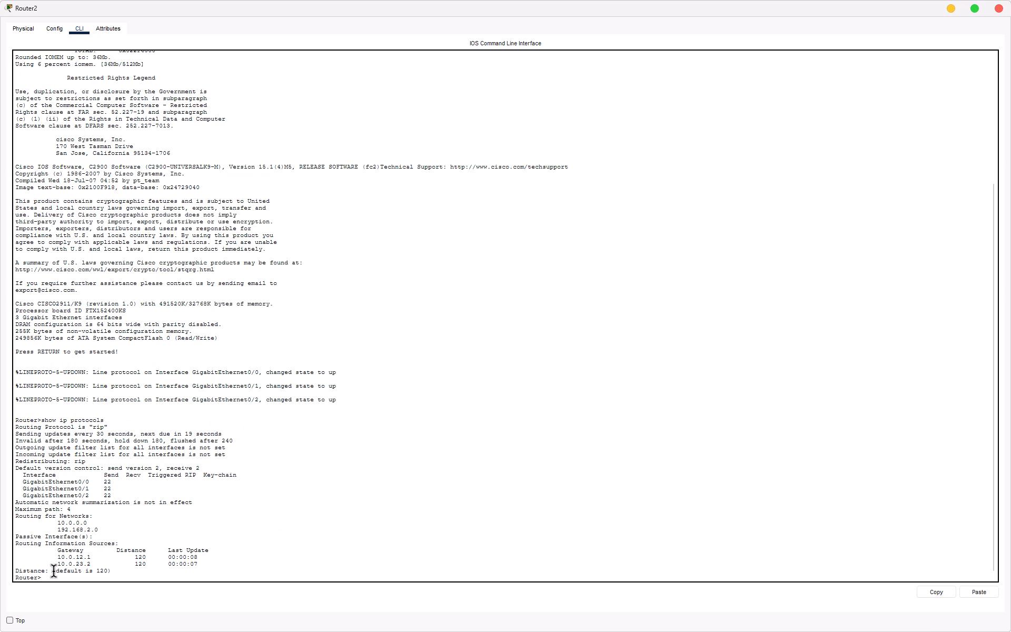
Capture a screenshot of the "show ip protocols" command and its output in Router2's command-line interface.
drag(54, 571, 14, 474)
click(174, 505)
key(shift+super+s)
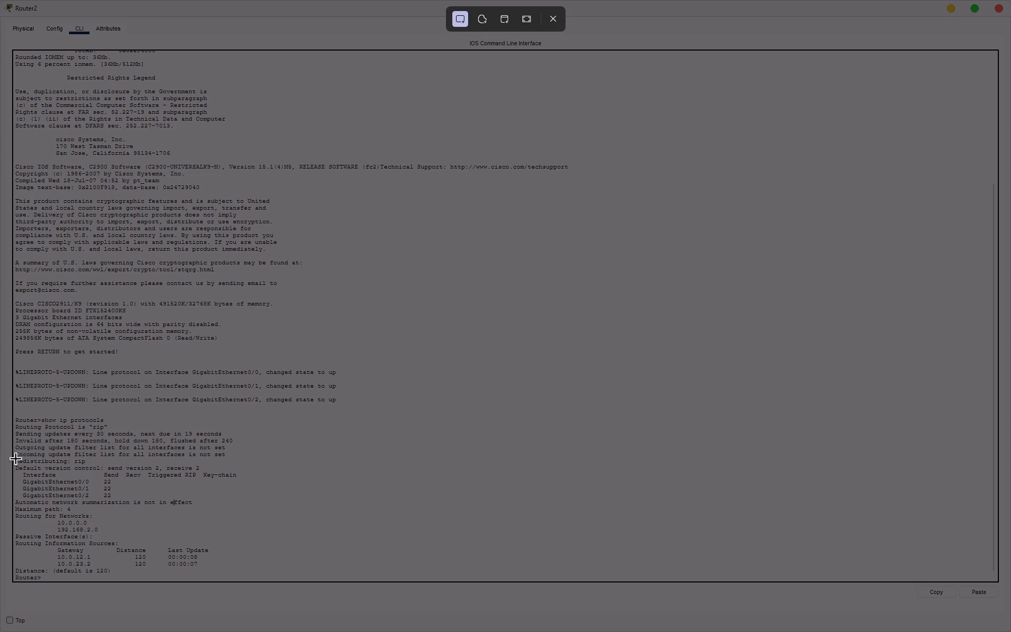
drag(12, 414, 17, 420)
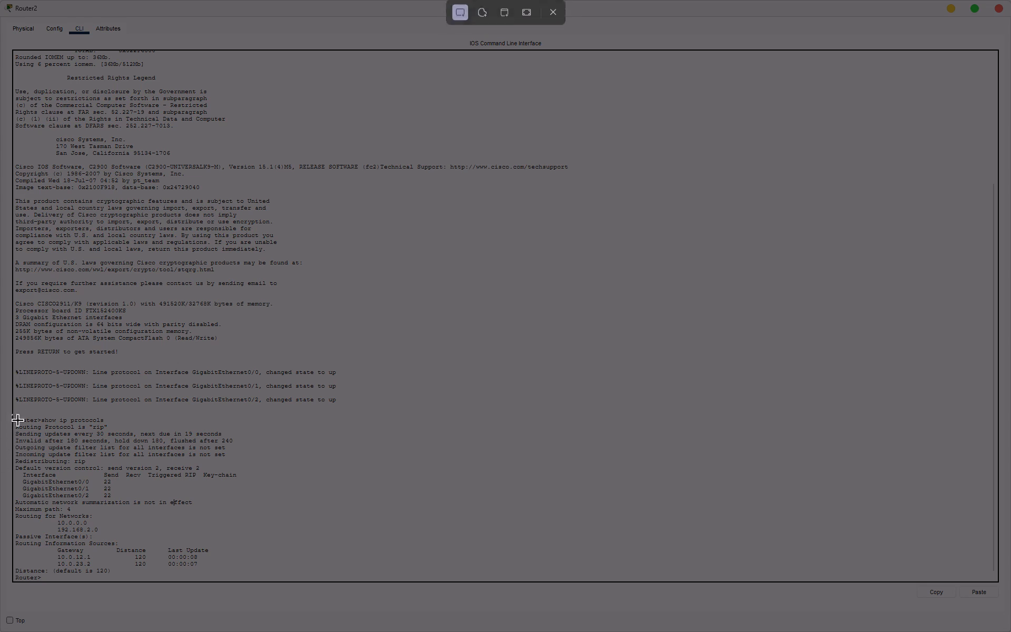
drag(17, 420, 254, 572)
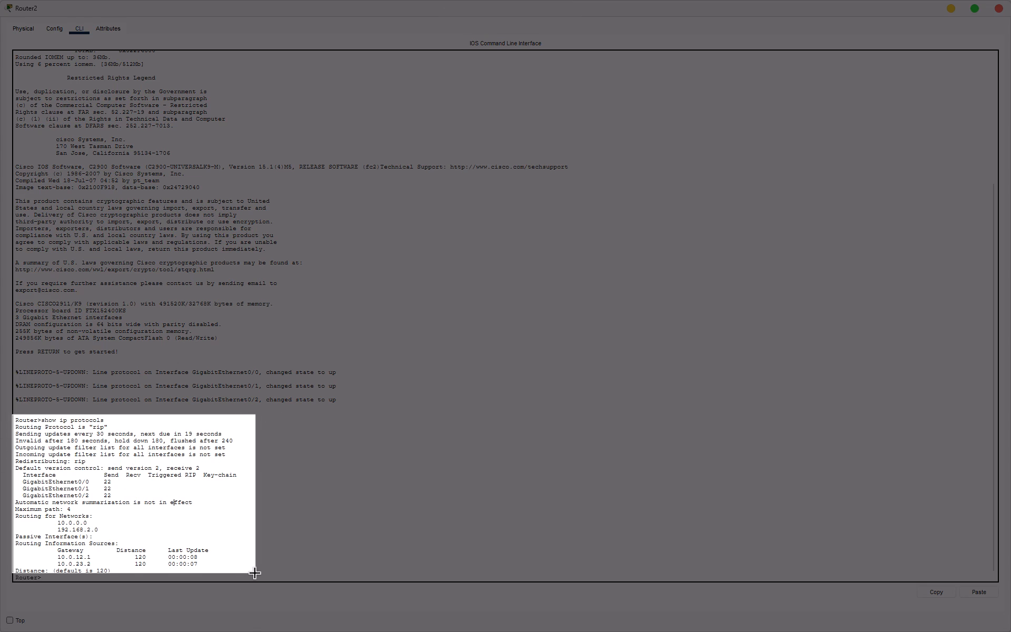
drag(254, 572, 247, 576)
Switch to the Canva report, paste the router output screenshot onto page 5 and shrink it beneath the question 10 topology.
key(alt+Tab)
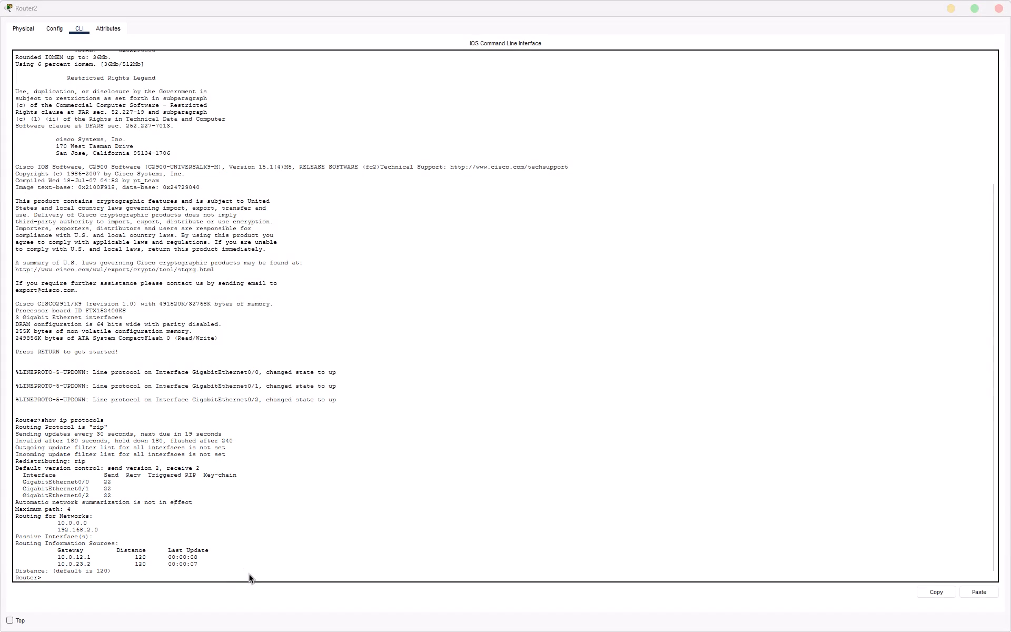
key(alt+Tab)
key(ctrl+Tab)
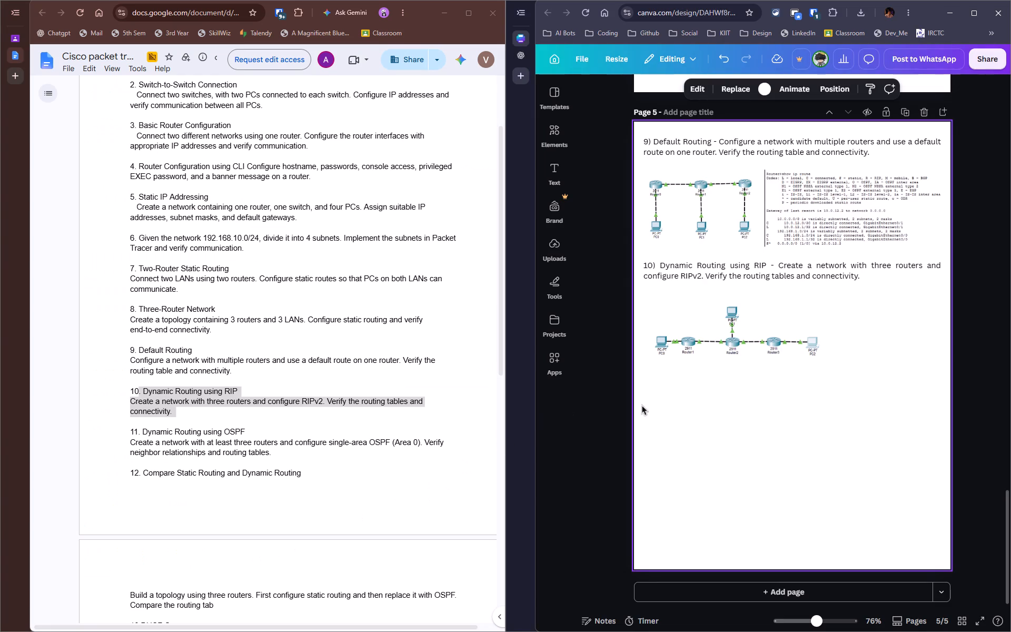
click(731, 425)
key(ctrl+v)
drag(799, 359, 835, 386)
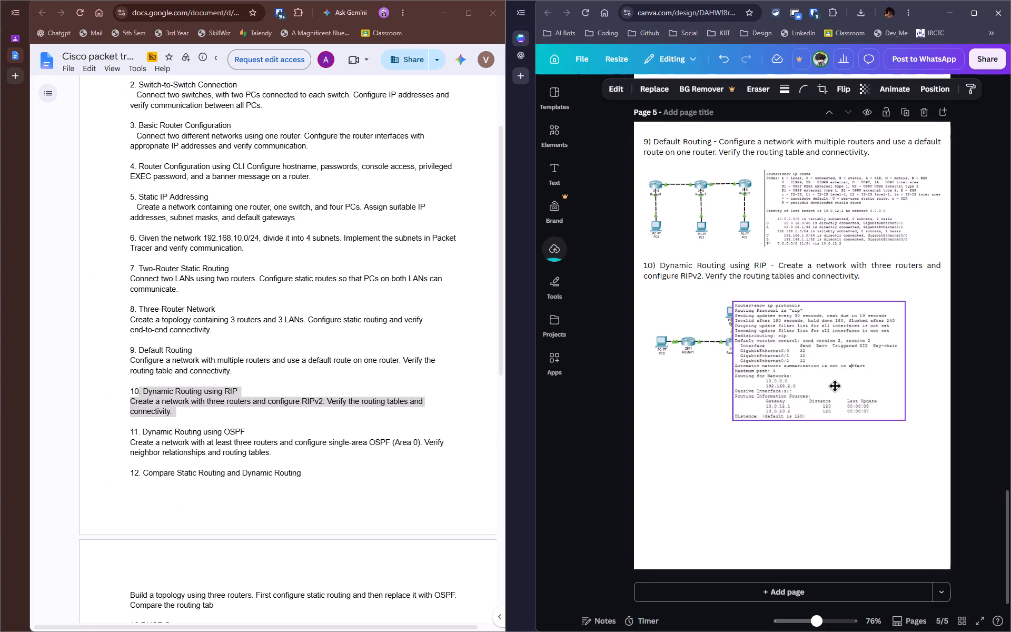
drag(835, 386, 744, 443)
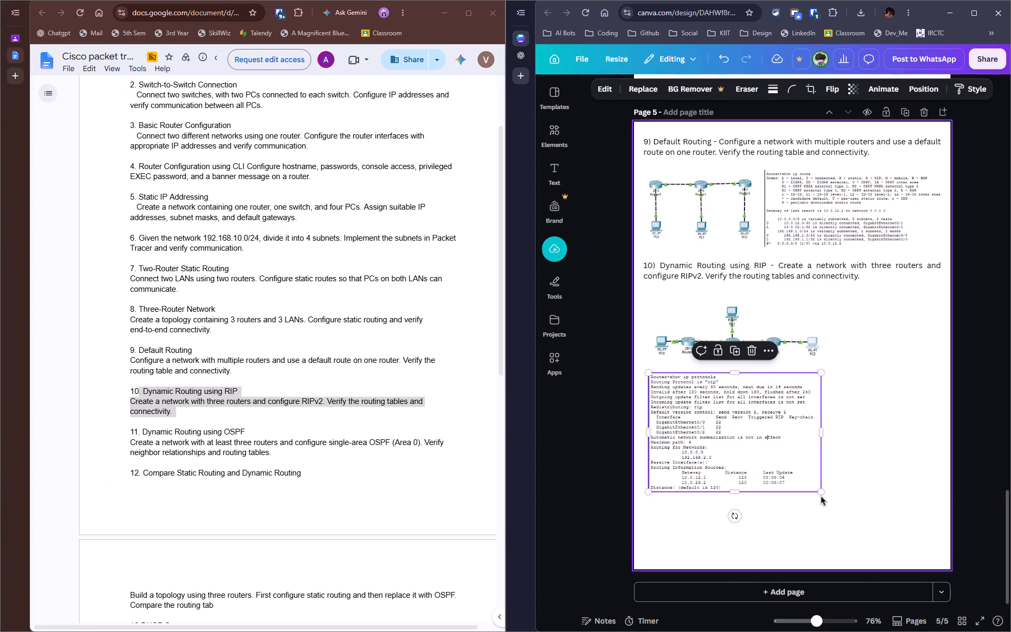
drag(821, 492, 744, 455)
Shrink the question 10 topology image slightly, place the router output beside it and enlarge the output to the text's right margin.
click(762, 335)
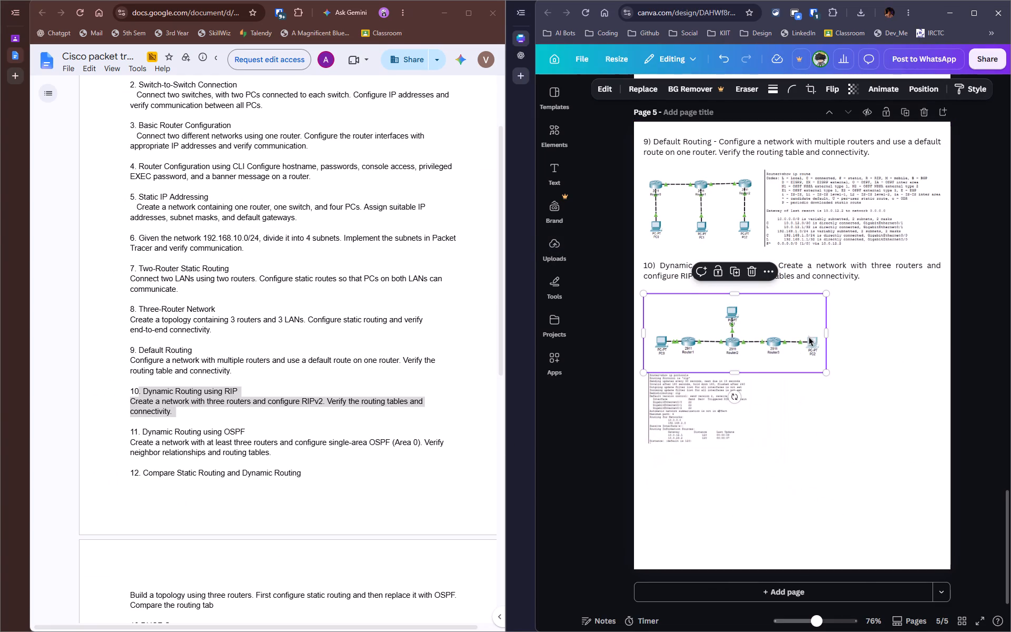
drag(825, 377, 794, 379)
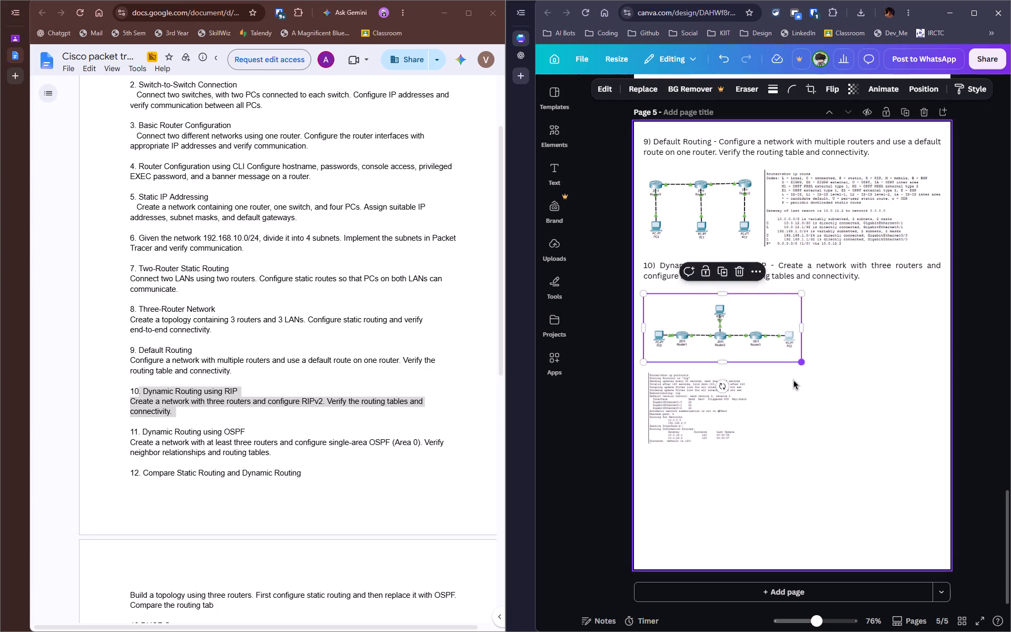
drag(721, 408, 877, 332)
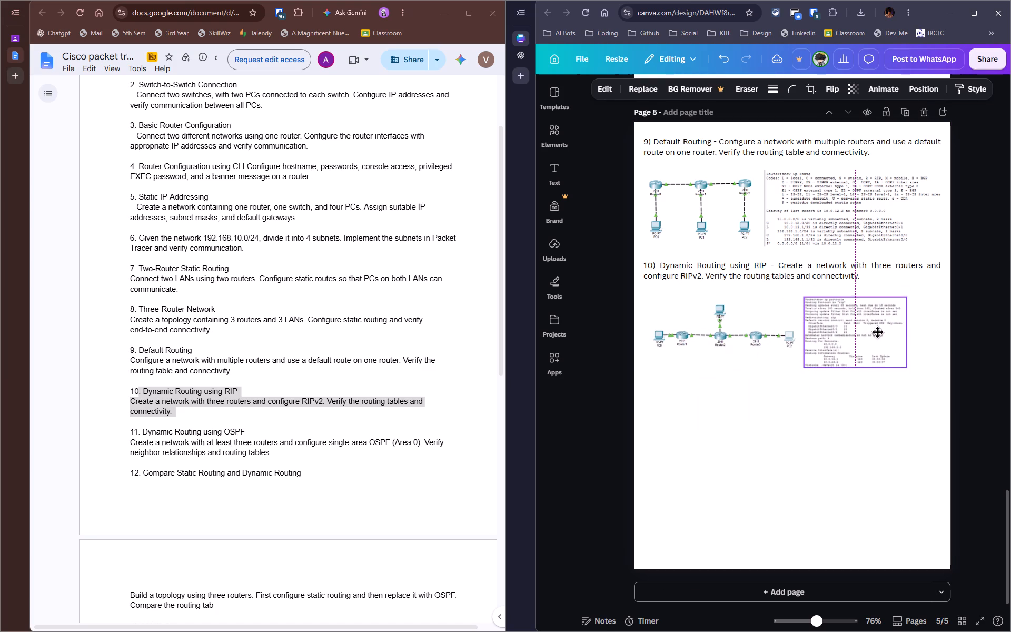
drag(877, 332, 876, 328)
drag(908, 366, 935, 379)
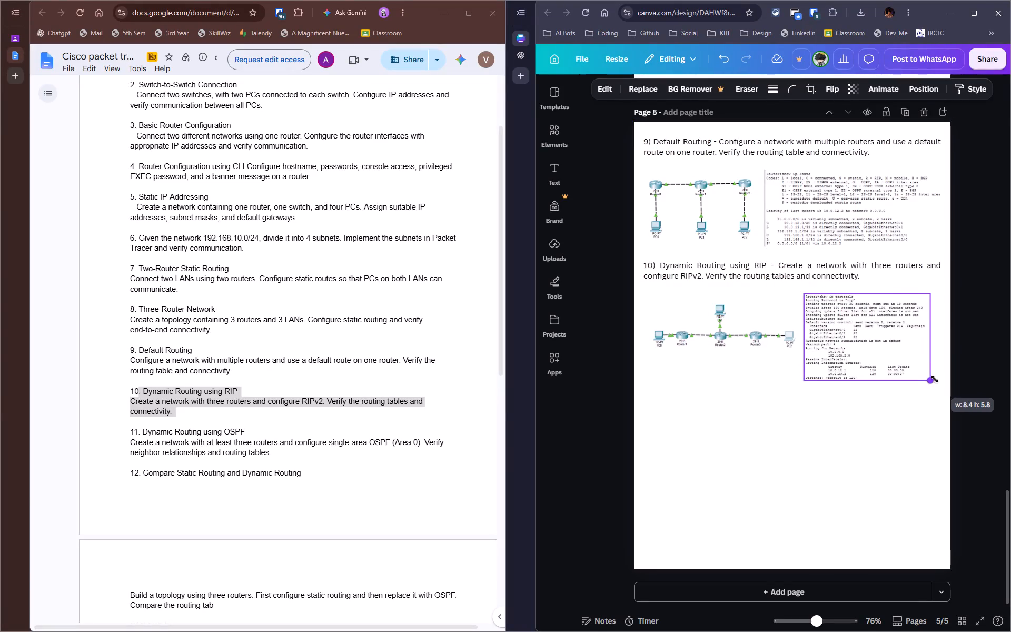
drag(935, 379, 945, 381)
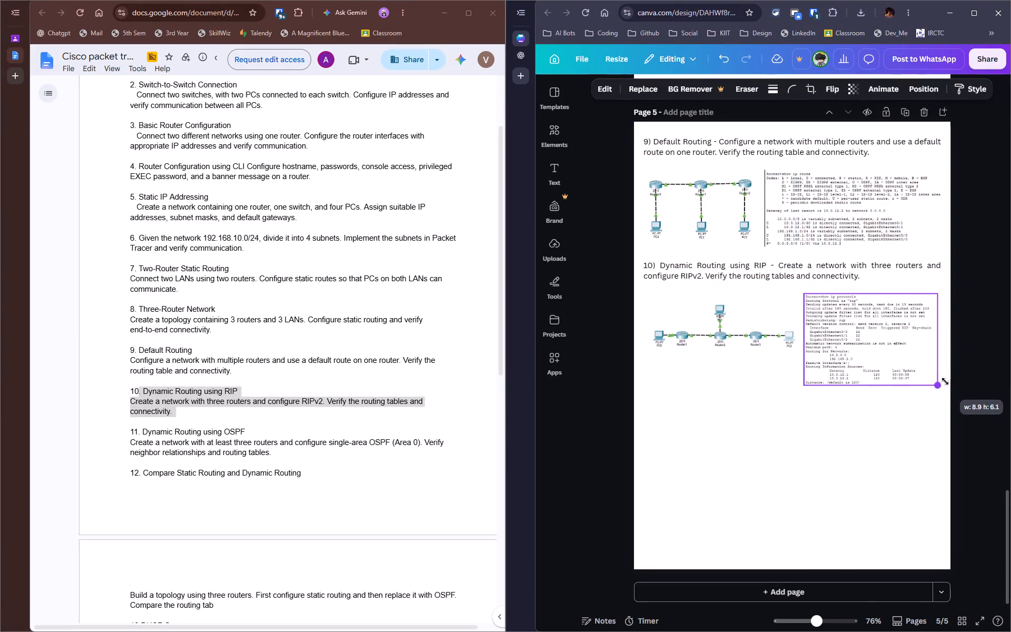
drag(945, 381, 944, 381)
Align the question 10 topology image with the text's left margin, vertically centred against the router output.
click(698, 337)
drag(710, 342, 707, 351)
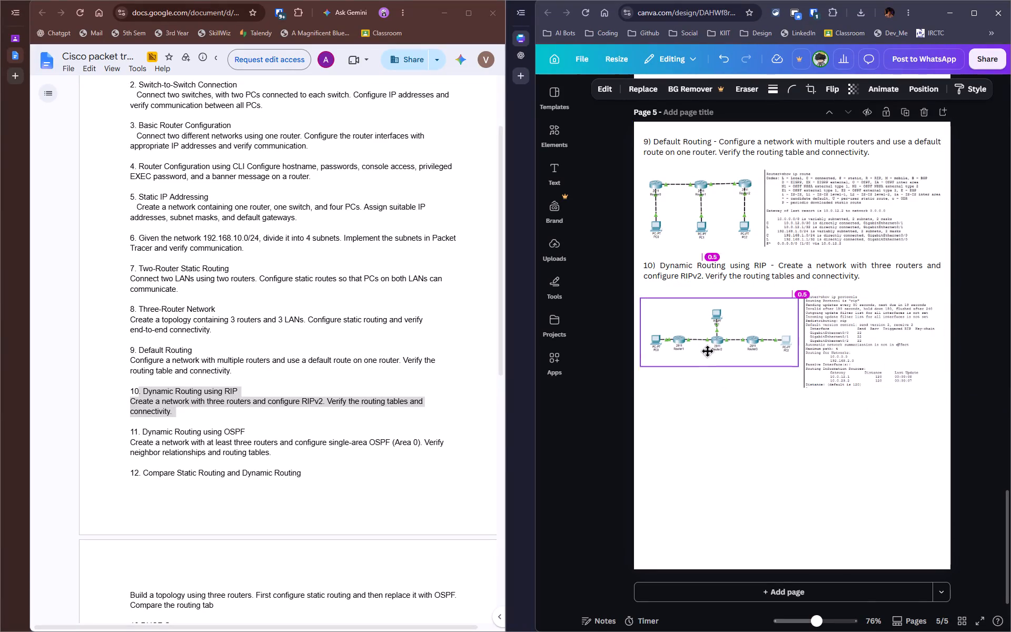
drag(707, 351, 708, 356)
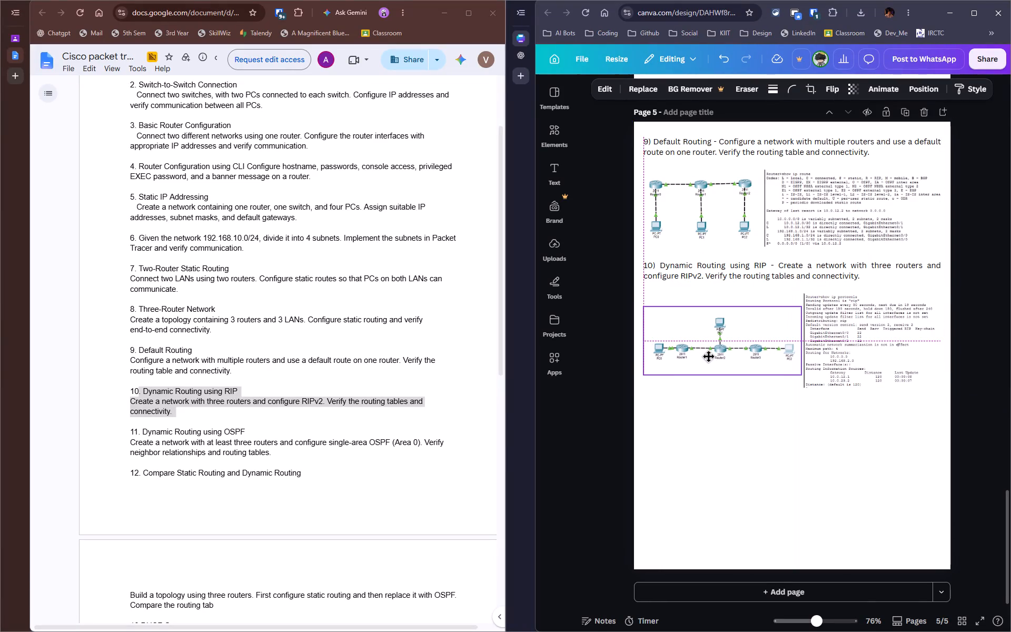
drag(708, 356, 708, 356)
click(713, 412)
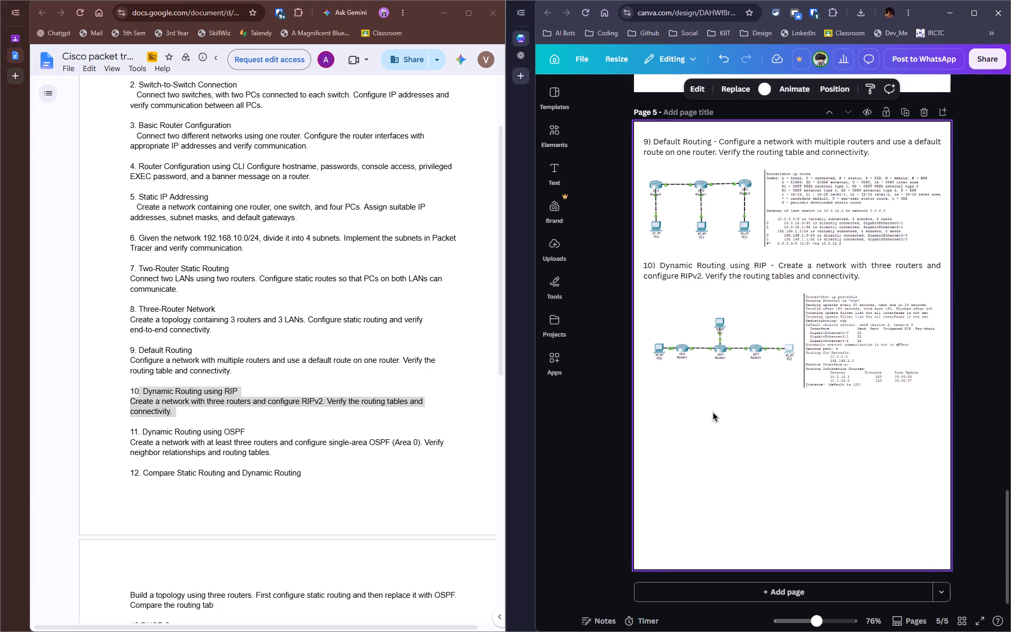
Duplicate the question 10 text box and place the copy beneath the topology and router output, aligned with the original.
scroll(713, 412, down, 3)
scroll(713, 412, up, 1)
scroll(713, 412, down, 3)
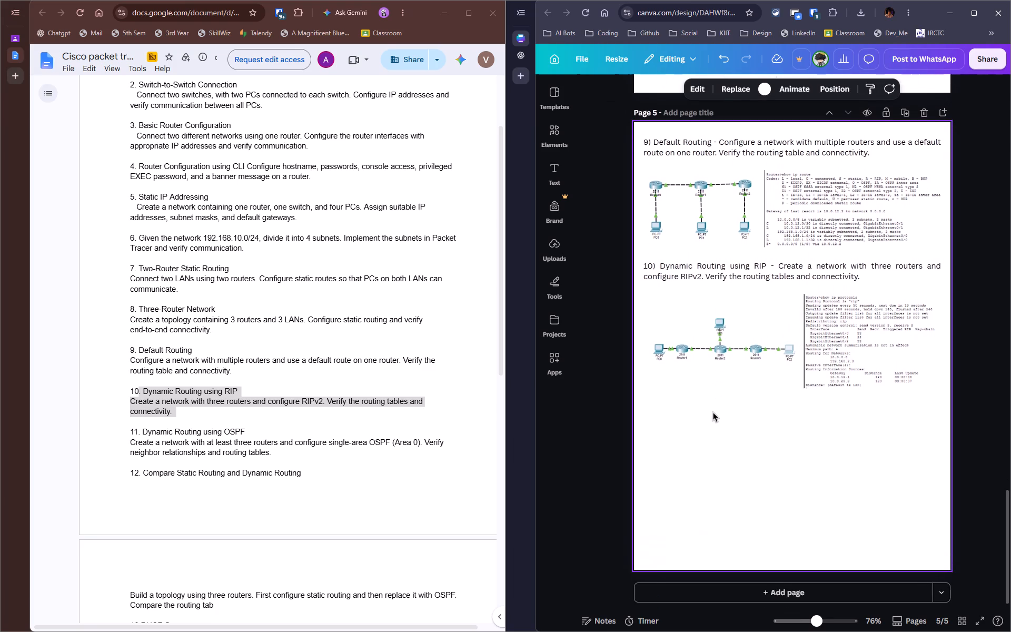
ctrl+scroll(713, 412, up, 6)
ctrl+scroll(713, 412, down, 5)
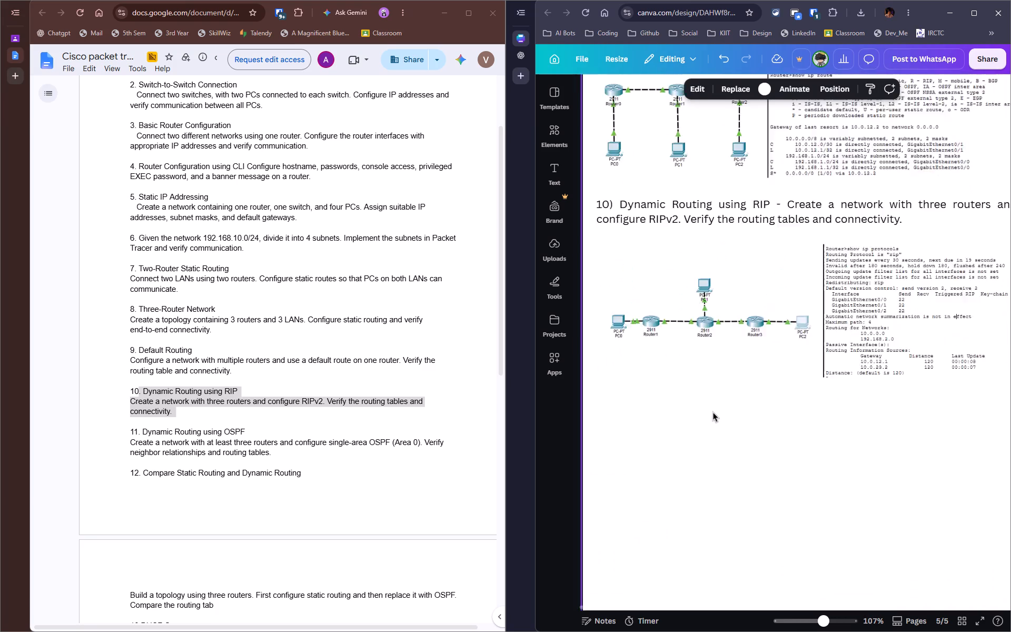
scroll(713, 412, down, 2)
click(751, 226)
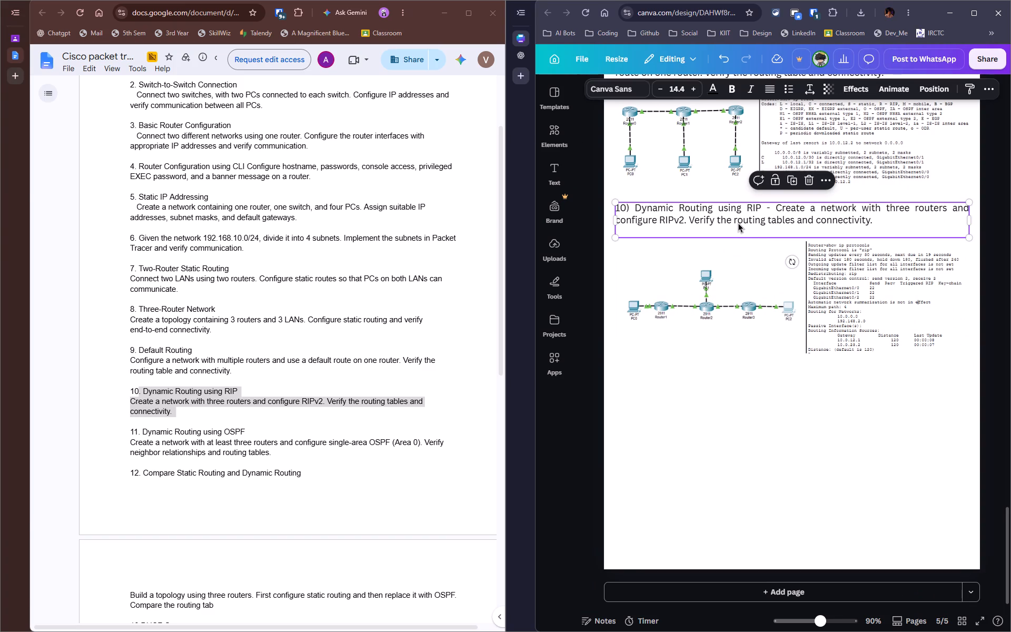
key(ctrl+c)
key(ctrl+v)
key(Left)
key(Left)
key(Left)
key(Left)
key(Left)
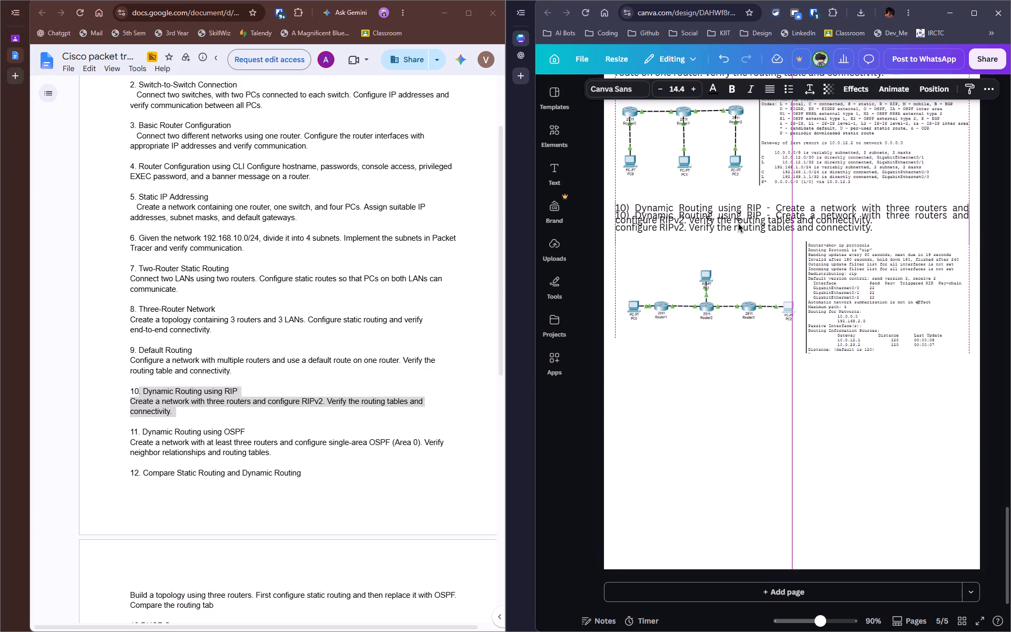
key(Down)
key(Down)
key(Down)
key(Down)
key(Down)
key(Down)
key(Down)
key(Down)
key(Down)
key(Down)
key(Down)
key(Down)
key(Down)
key(Down)
key(Down)
key(Down)
key(Down)
key(Down)
key(Down)
key(Down)
key(Down)
key(Down)
key(Down)
key(Down)
key(Down)
key(Down)
key(Down)
key(Down)
key(Down)
key(Down)
key(Down)
key(Down)
key(Down)
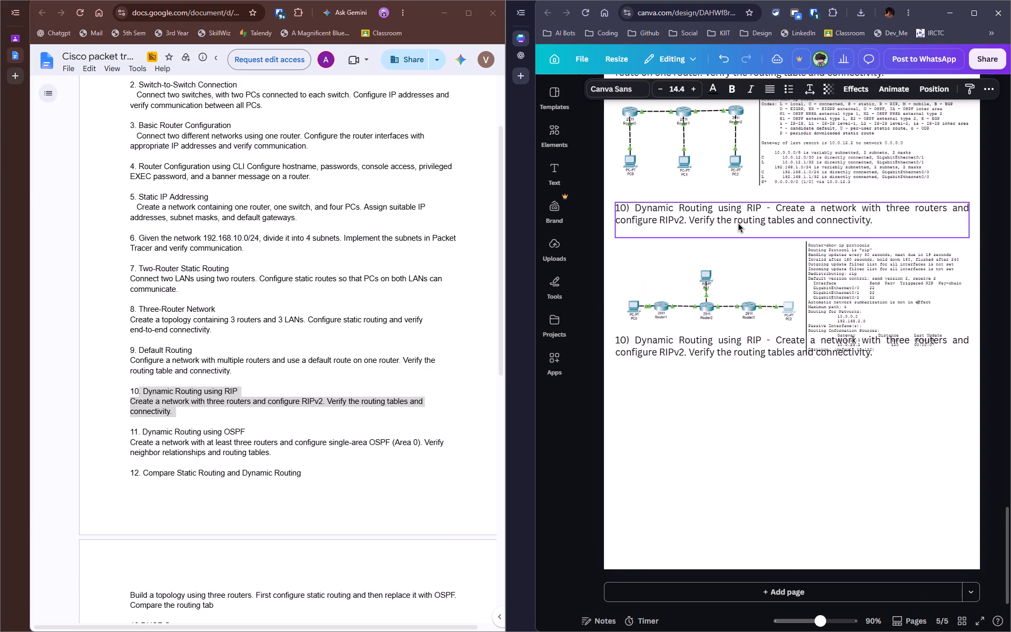
key(Up)
key(Up)
key(Down)
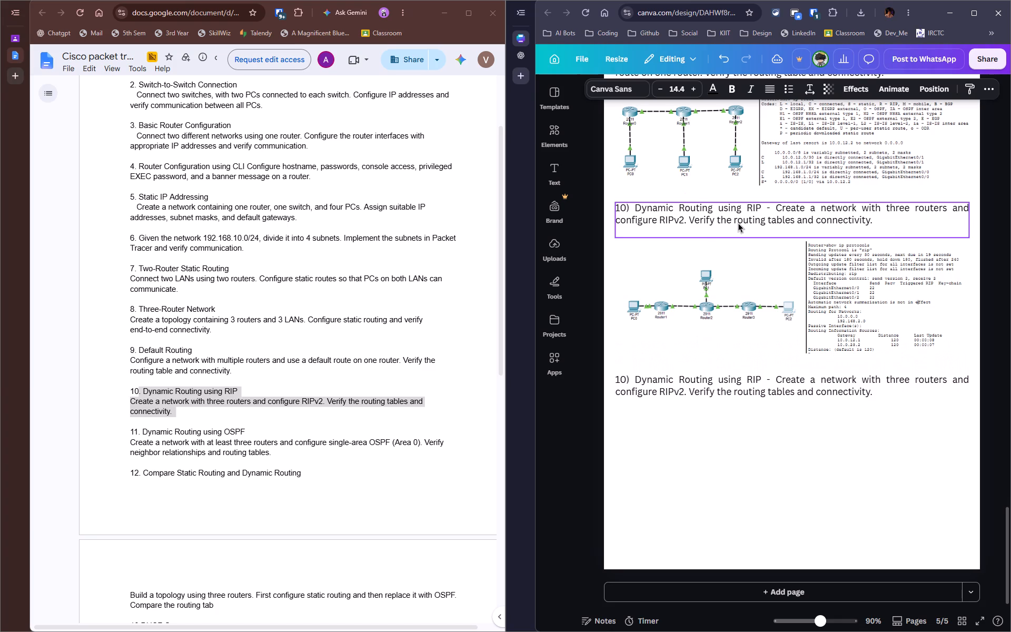
key(Up)
key(Up)
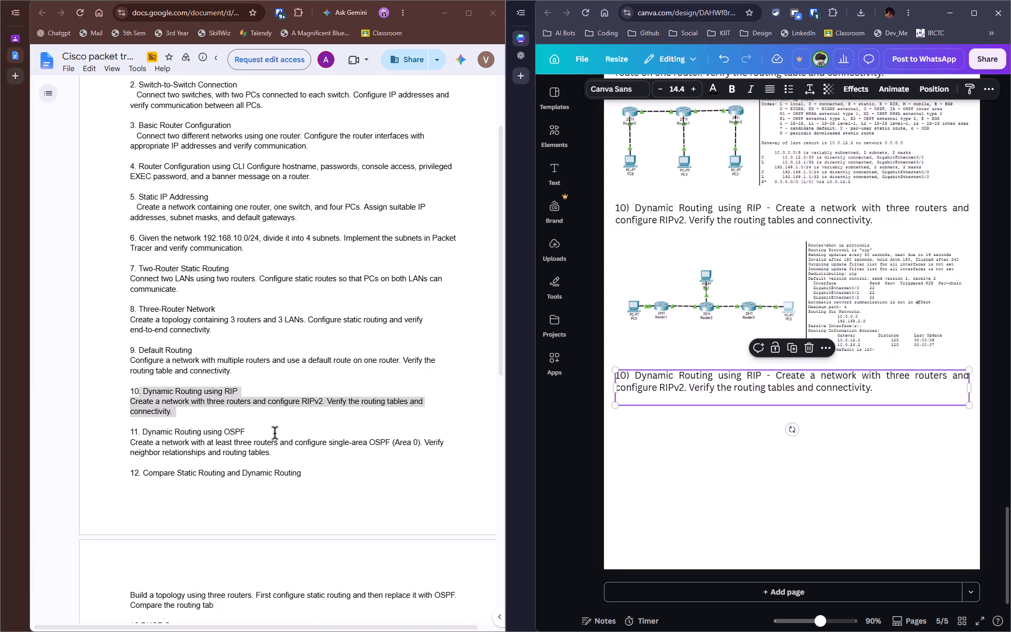
Copy the question 11 OSPF heading and description from the Google Doc and replace the duplicated text box's content with it.
click(275, 433)
drag(274, 460, 143, 433)
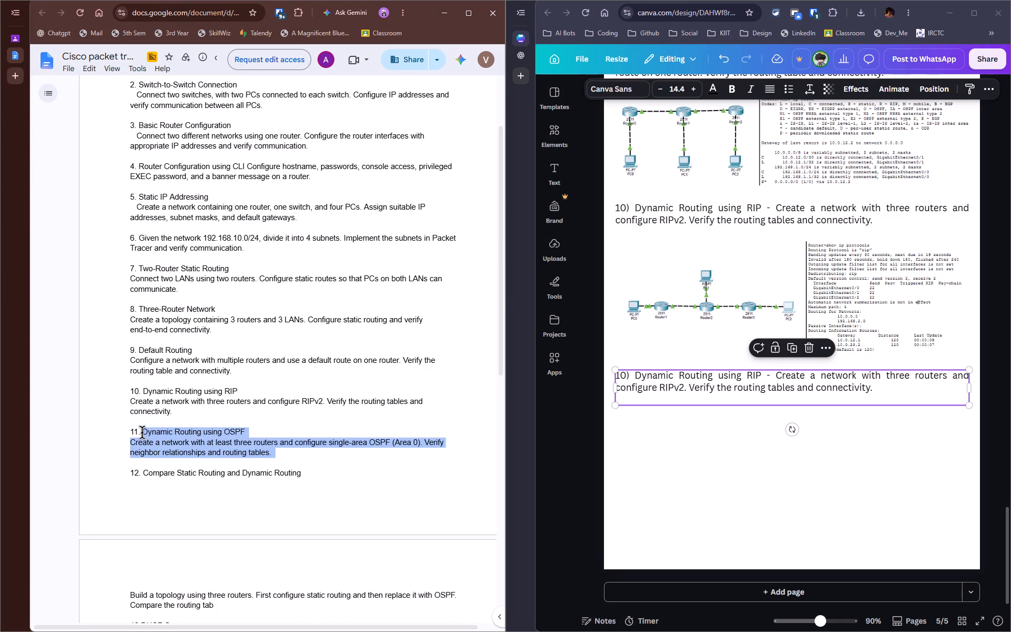
key(ctrl+c)
click(688, 384)
key(ctrl+a)
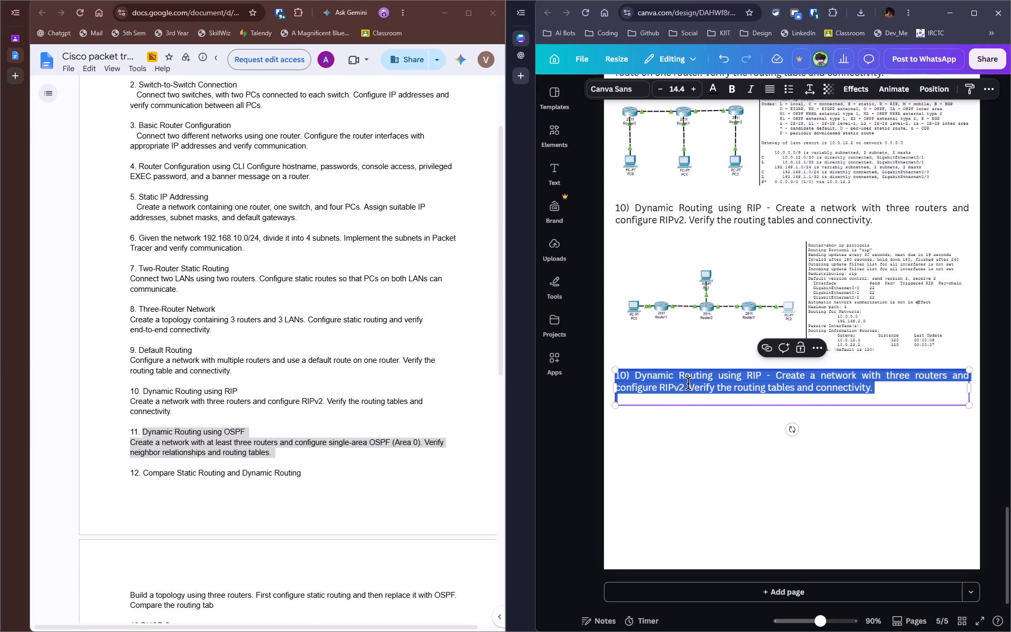
key(ctrl+v)
Number the new question text "11)" and join its heading and description on one line with a hyphen after "OSPF".
click(618, 379)
text(11))
key(space)
key(Left)
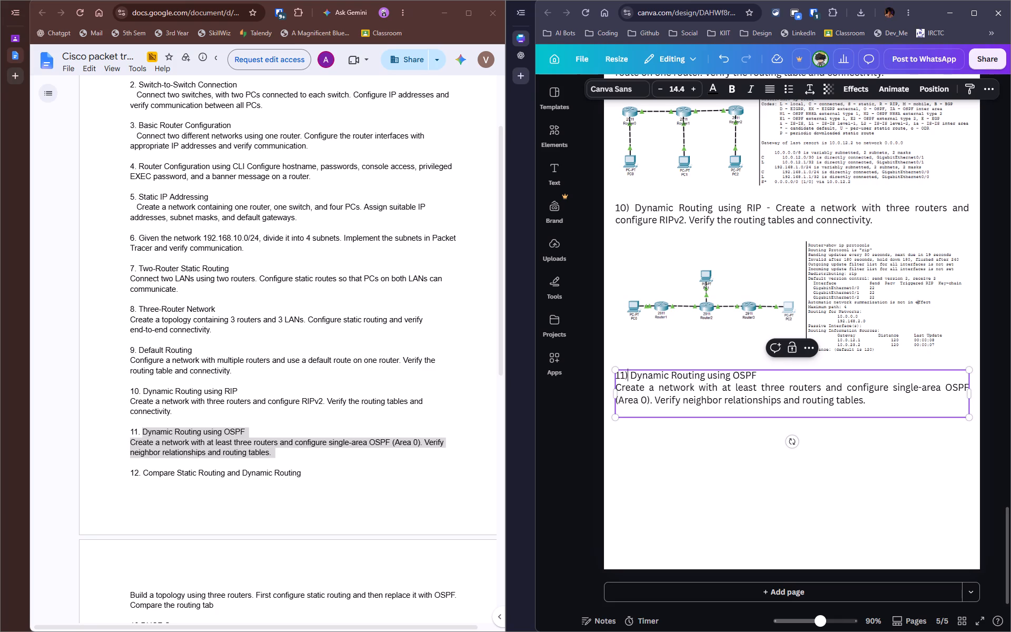
key(Down)
key(Left)
key(Left)
key(BackSpace)
text(-)
key(space)
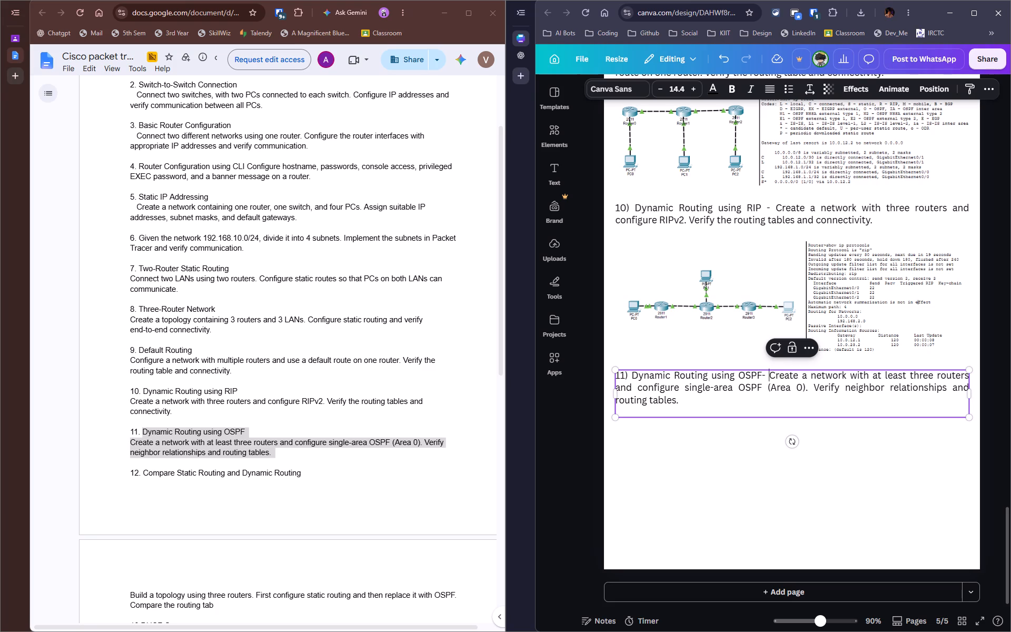
Remove the spaces before and inside "(Area 0)" in the question 11 text.
key(Down)
key(BackSpace)
key(Right)
key(Right)
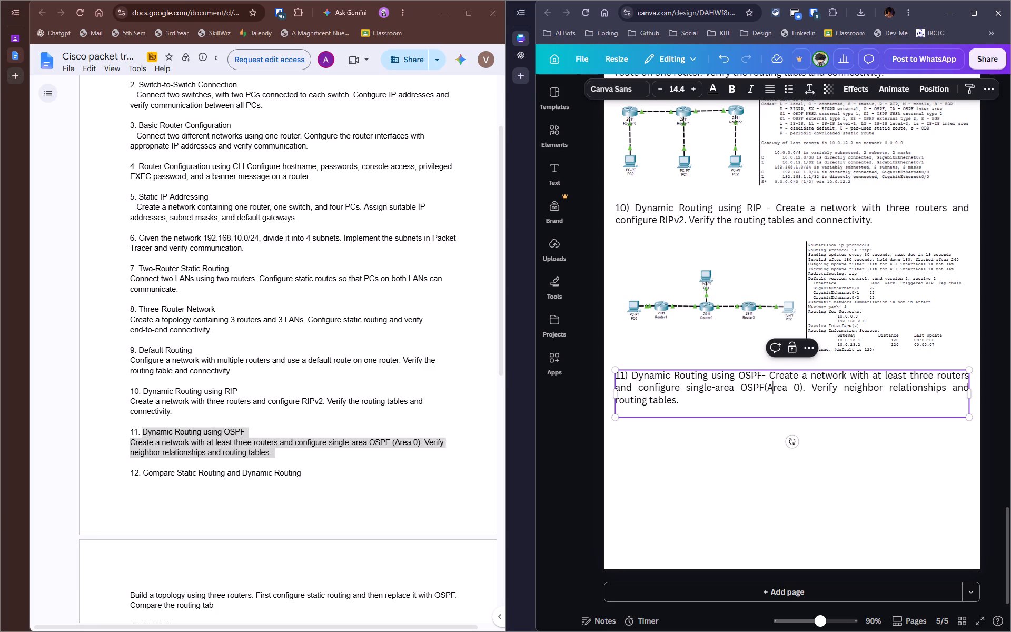
key(Right)
key(Right)
key(Right)
key(Right)
key(BackSpace)
key(Right)
key(Right)
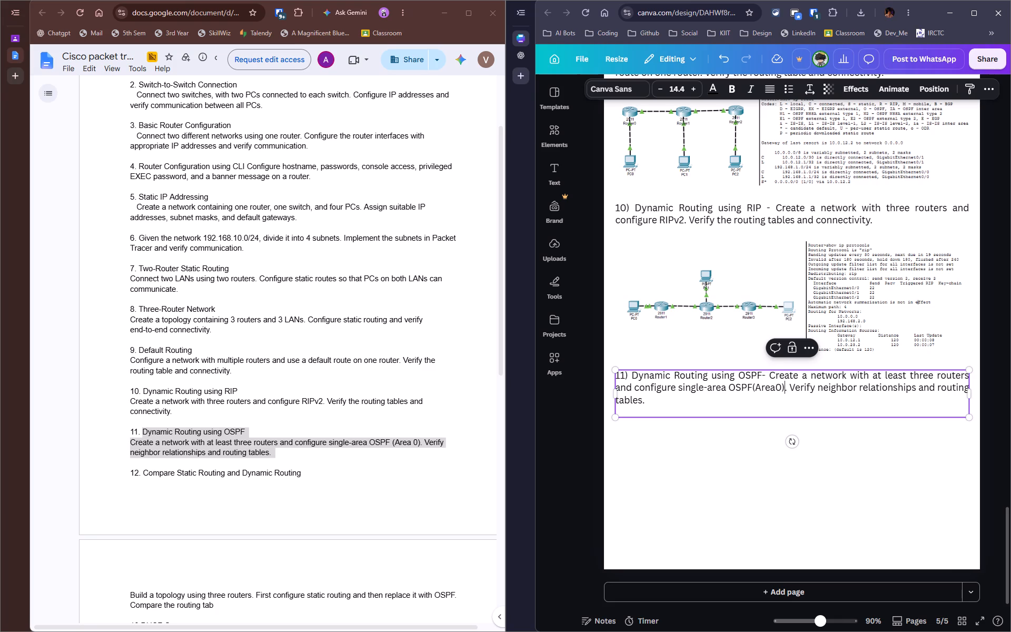
key(Right)
key(Right)
key(Right)
key(Right)
key(Right)
key(Right)
key(Right)
key(Right)
key(Right)
key(Right)
key(Right)
key(Right)
key(Right)
key(Right)
key(Right)
key(Right)
key(Right)
key(Right)
key(Right)
key(Right)
key(Right)
Correct the question 11 spacing to read "OSPF - Create" and "OSPF(Area 0)".
click(762, 380)
key(space)
click(756, 387)
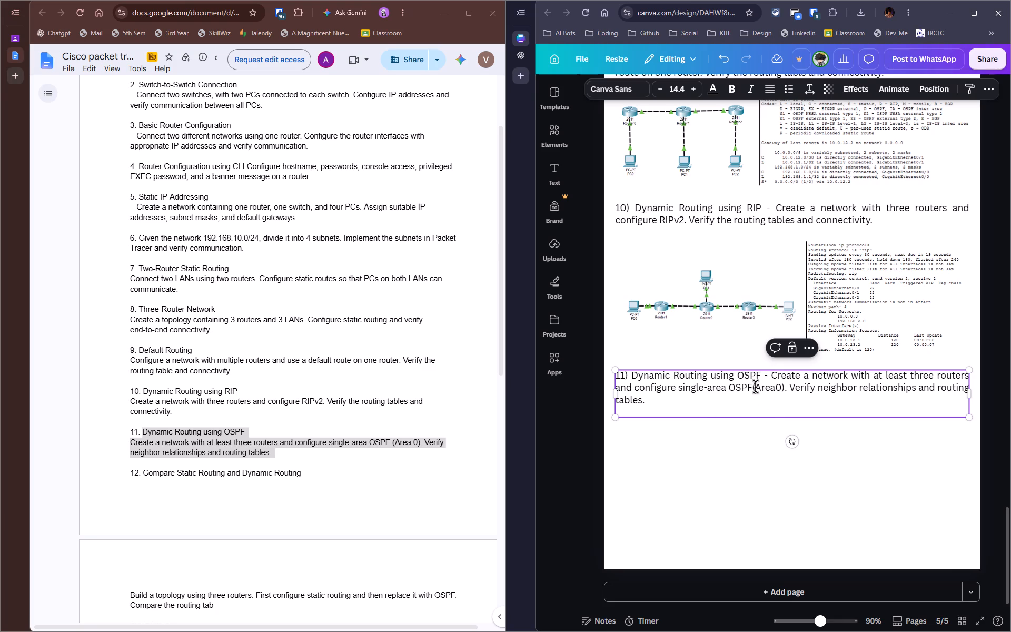
key(space)
click(795, 389)
key(space)
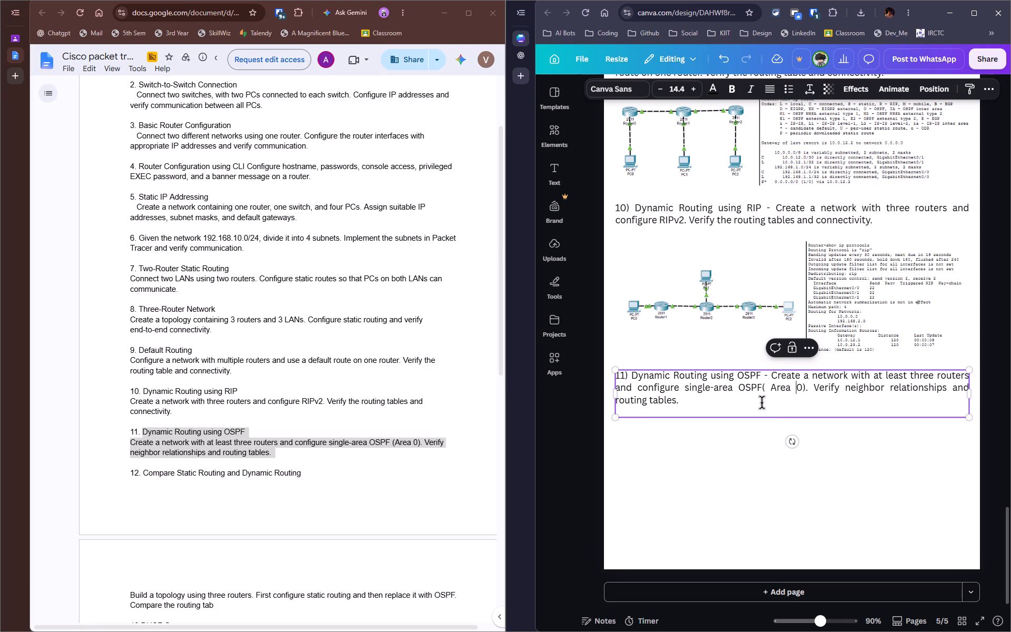
click(772, 388)
key(BackSpace)
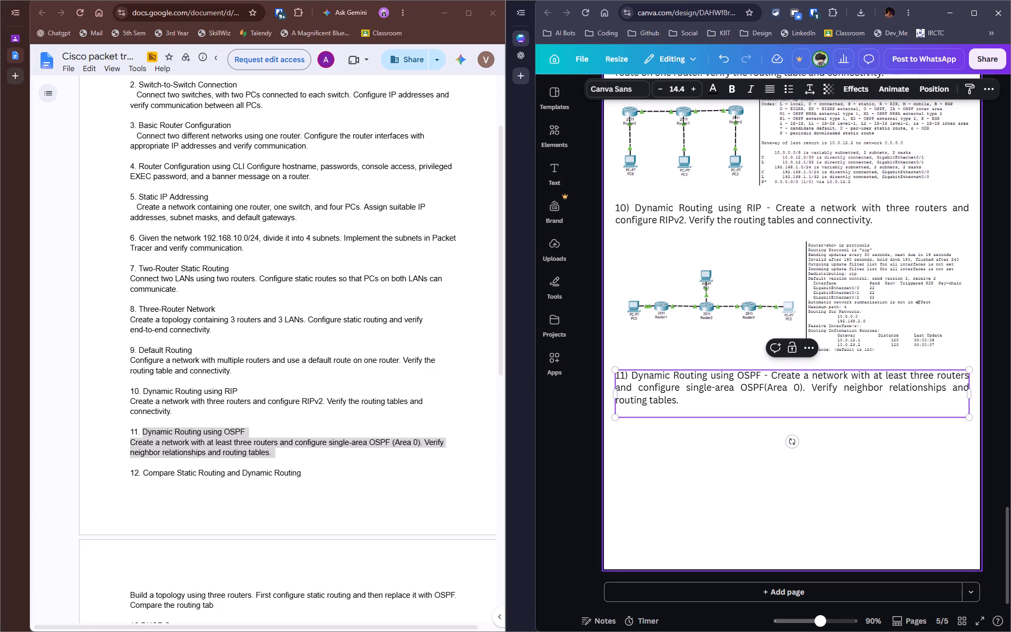
Switch to Packet Tracer, close the Router2 window, save the current network and open ques_11.pkt from the assignment_1 folder.
click(712, 513)
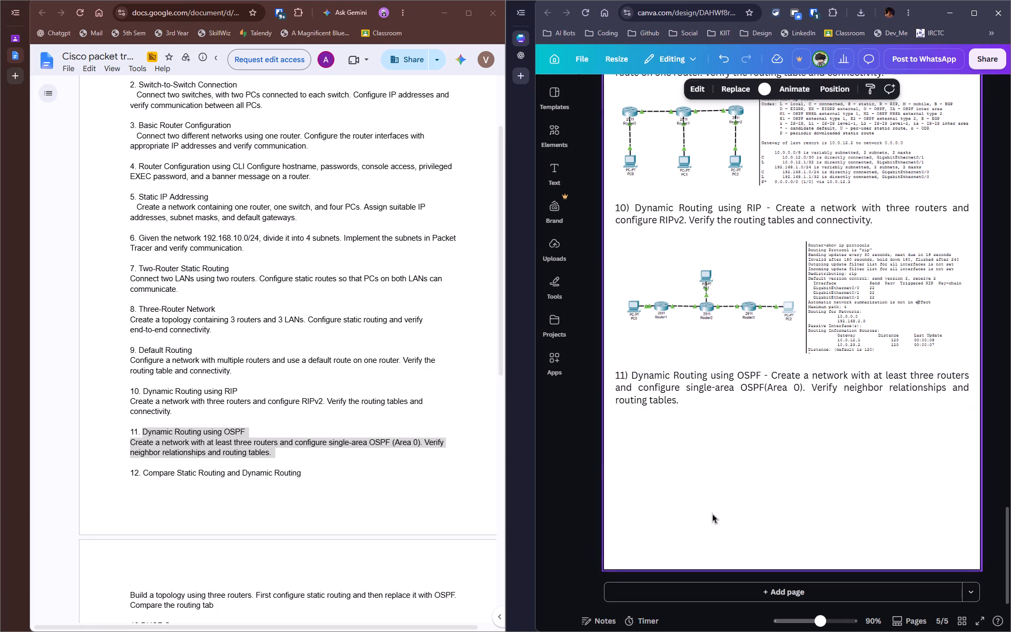
key(alt+Tab)
key(alt+Tab)
key(alt+Tab)
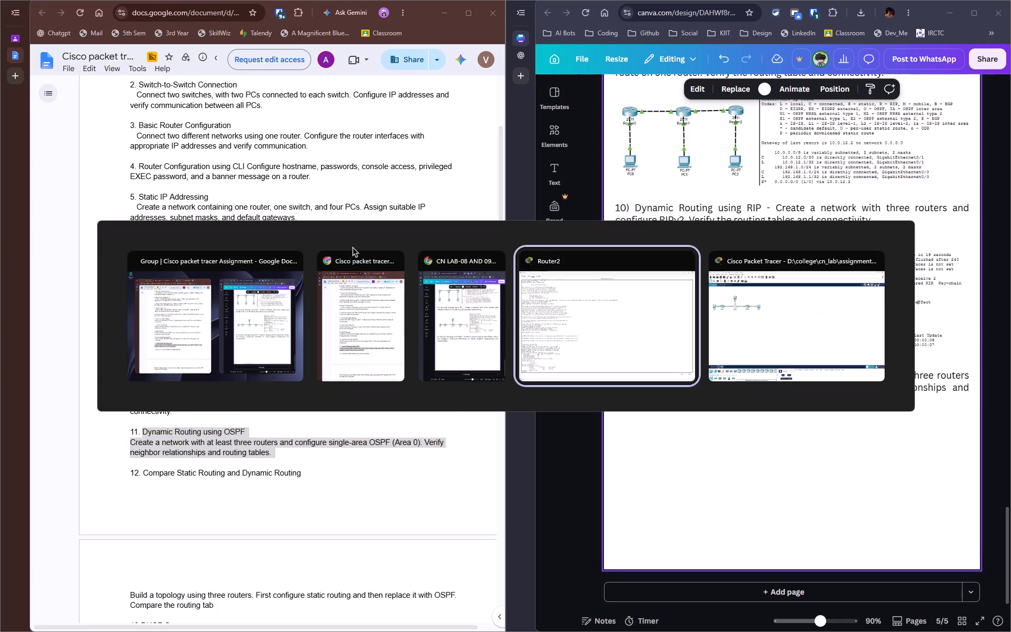
click(484, 256)
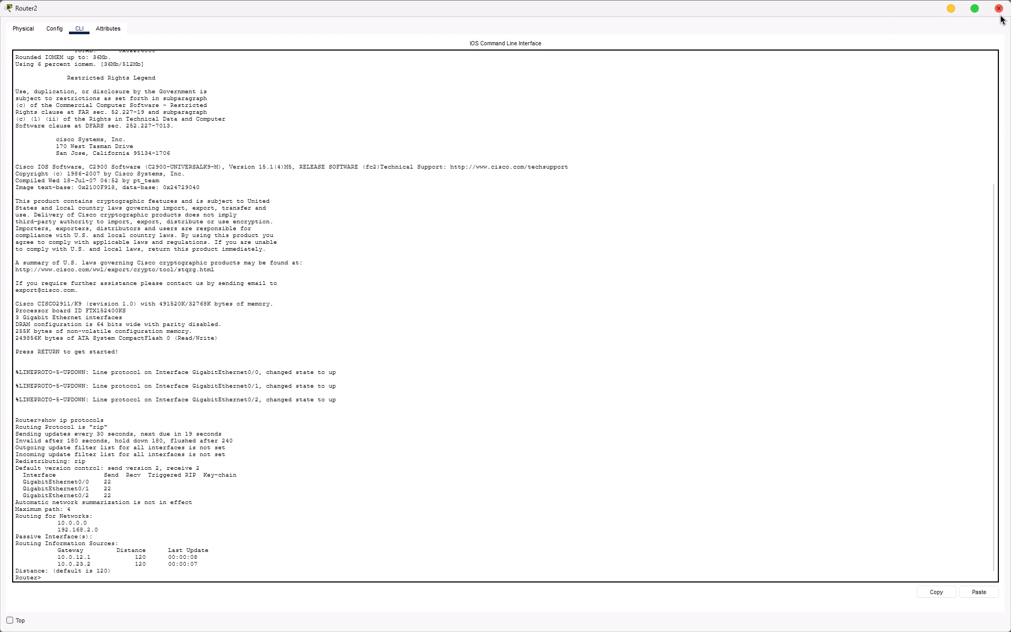
click(1000, 14)
key(alt+Tab)
key(alt+Tab)
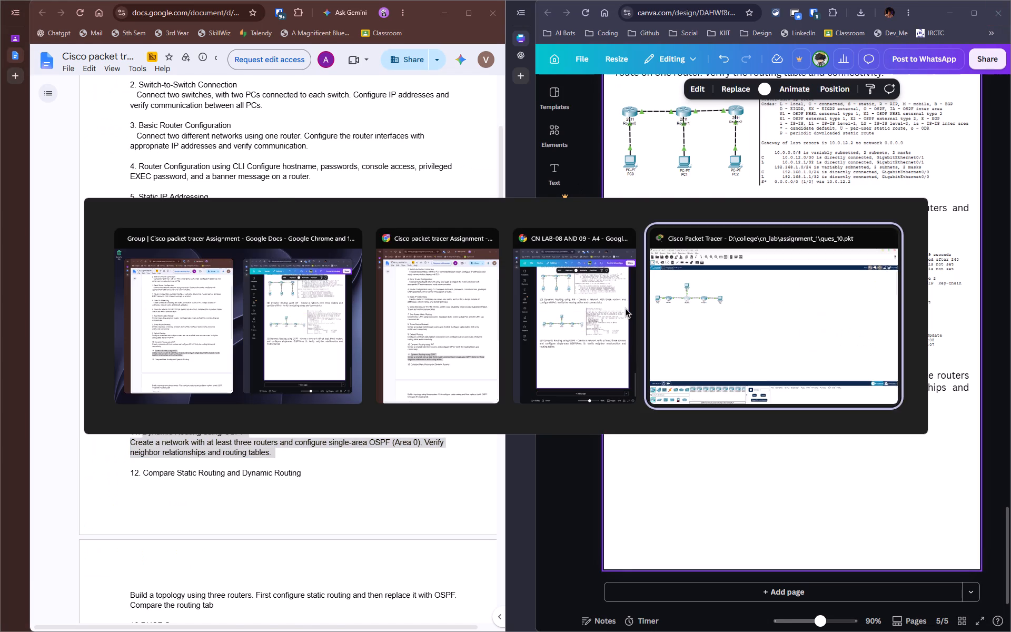
click(24, 35)
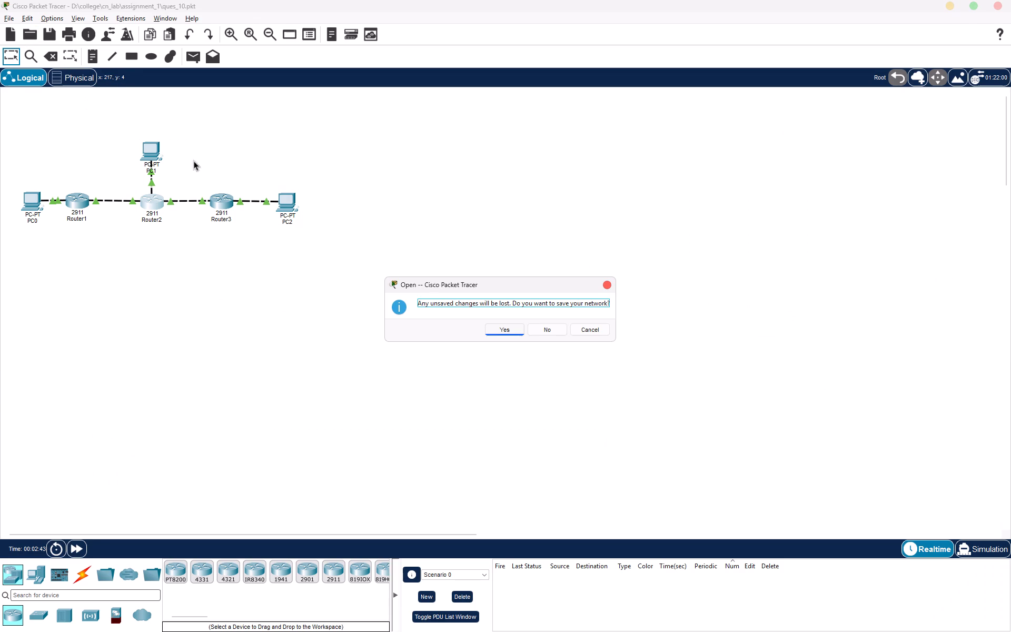
click(513, 325)
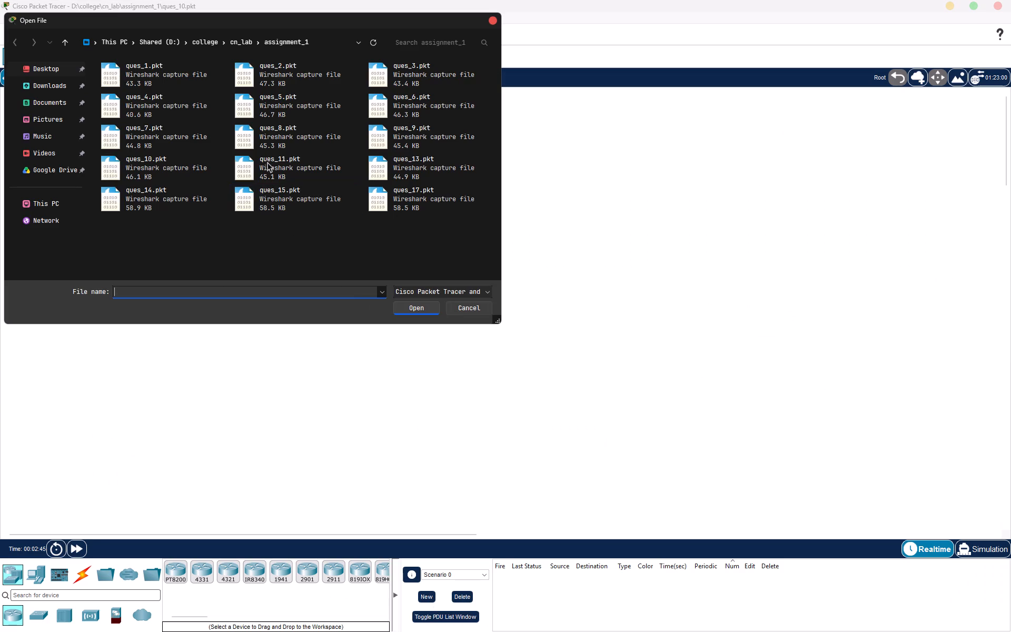
double_click(275, 160)
Rearrange the OSPF topology compactly, with Router0 and Router1 side by side and PC0 and PC1 directly beneath their routers.
drag(146, 279, 117, 233)
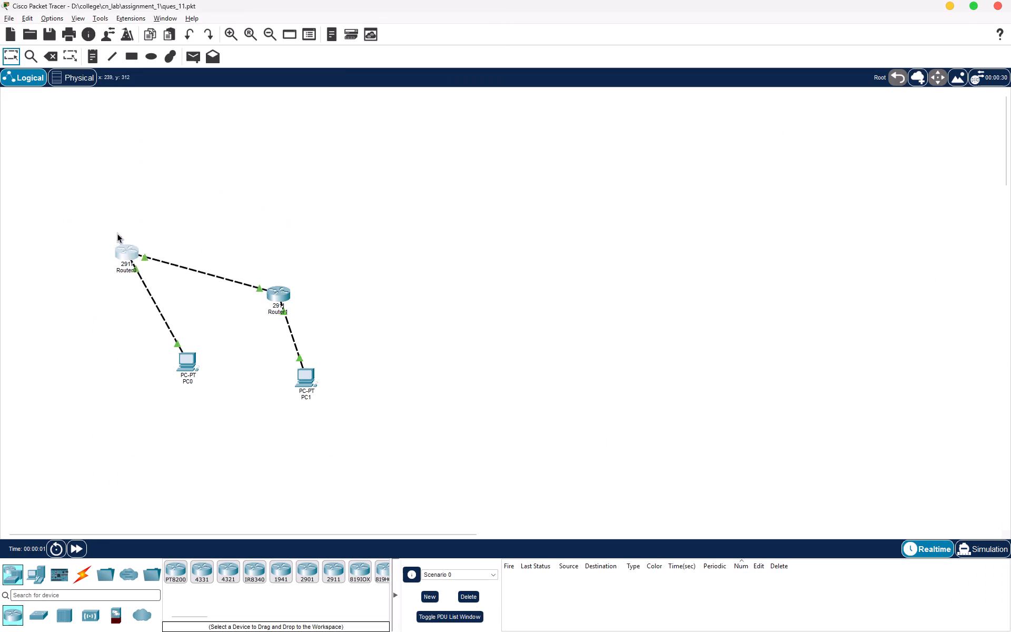
drag(117, 233, 84, 179)
drag(277, 292, 137, 180)
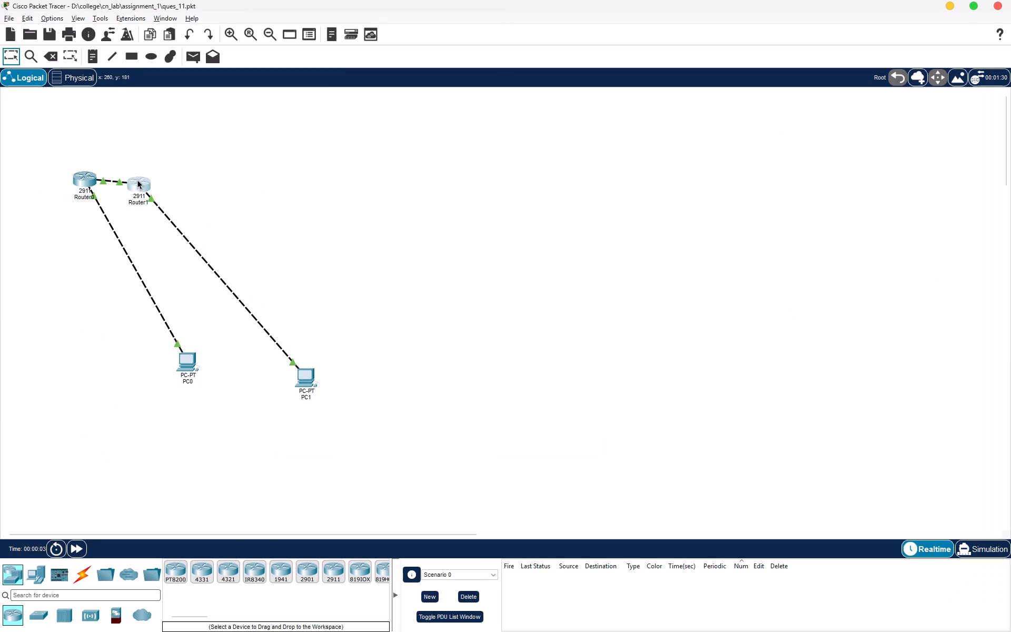
drag(137, 180, 138, 179)
drag(186, 362, 92, 243)
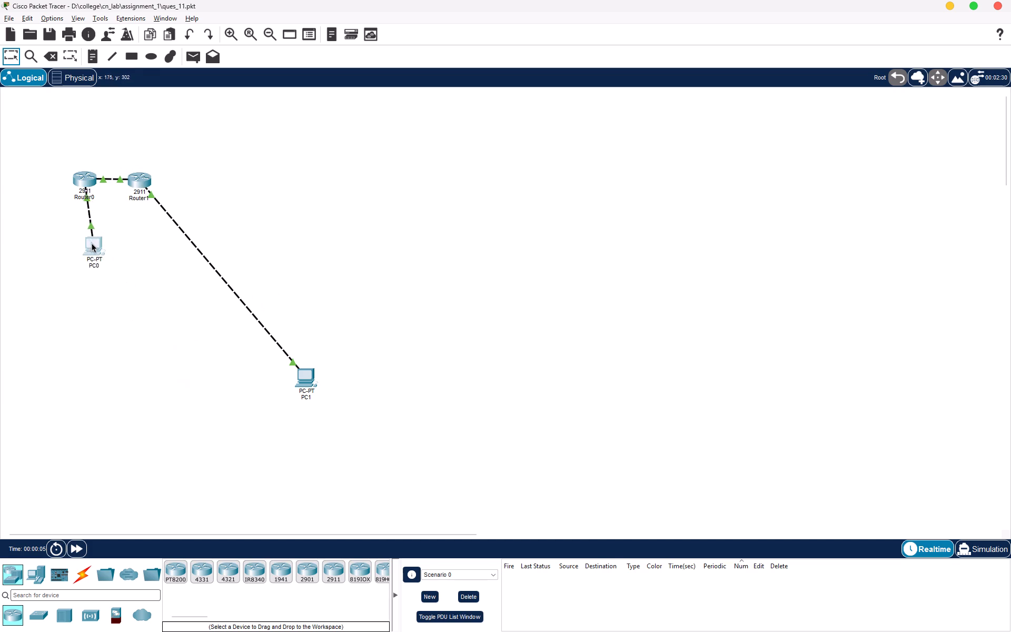
drag(92, 243, 81, 235)
drag(301, 376, 131, 232)
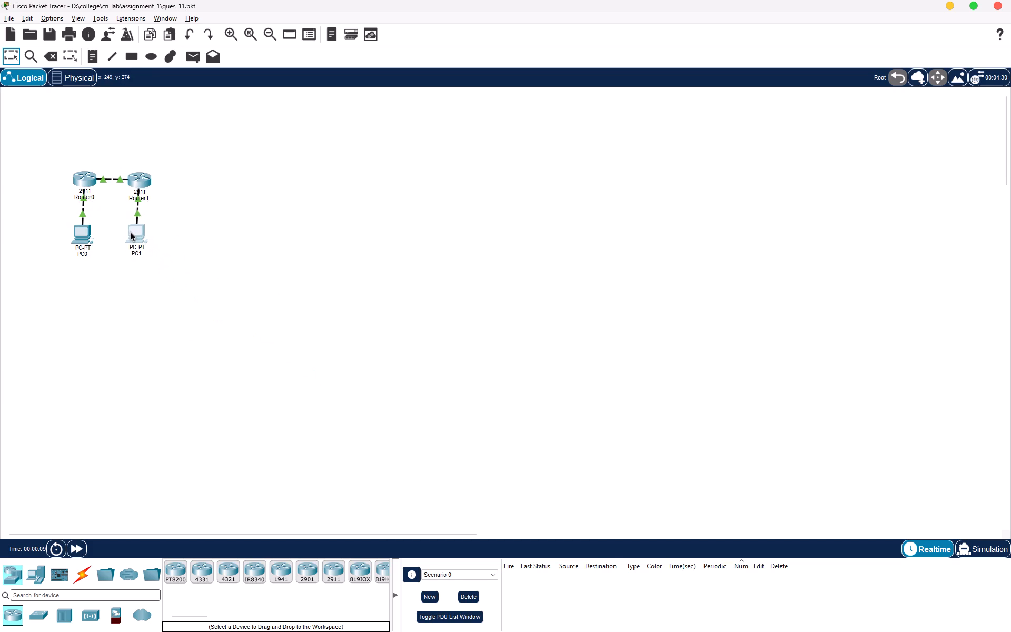
drag(131, 232, 132, 238)
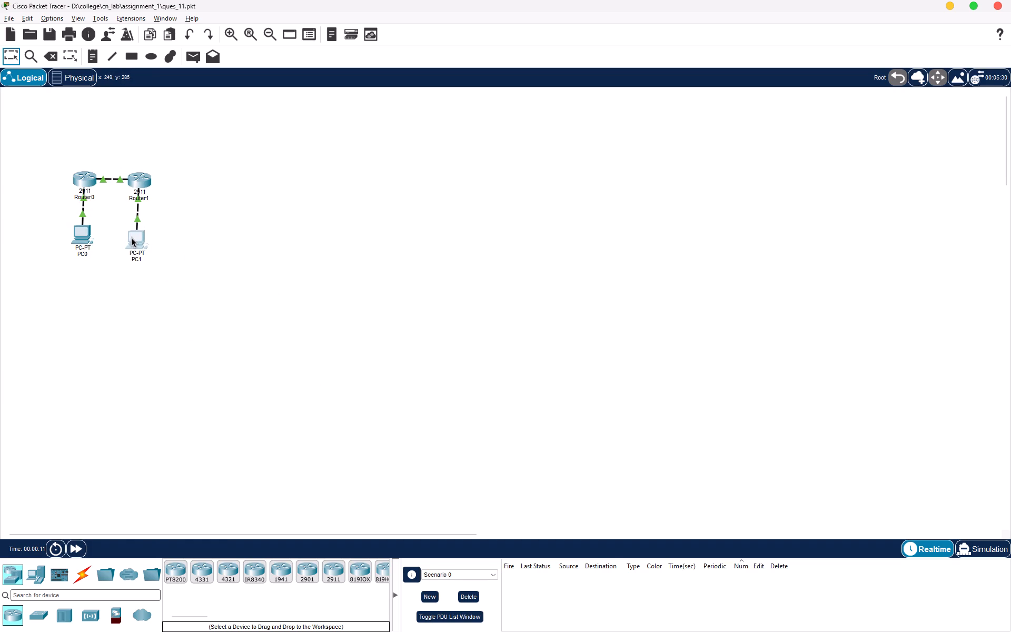
drag(132, 238, 135, 232)
click(221, 220)
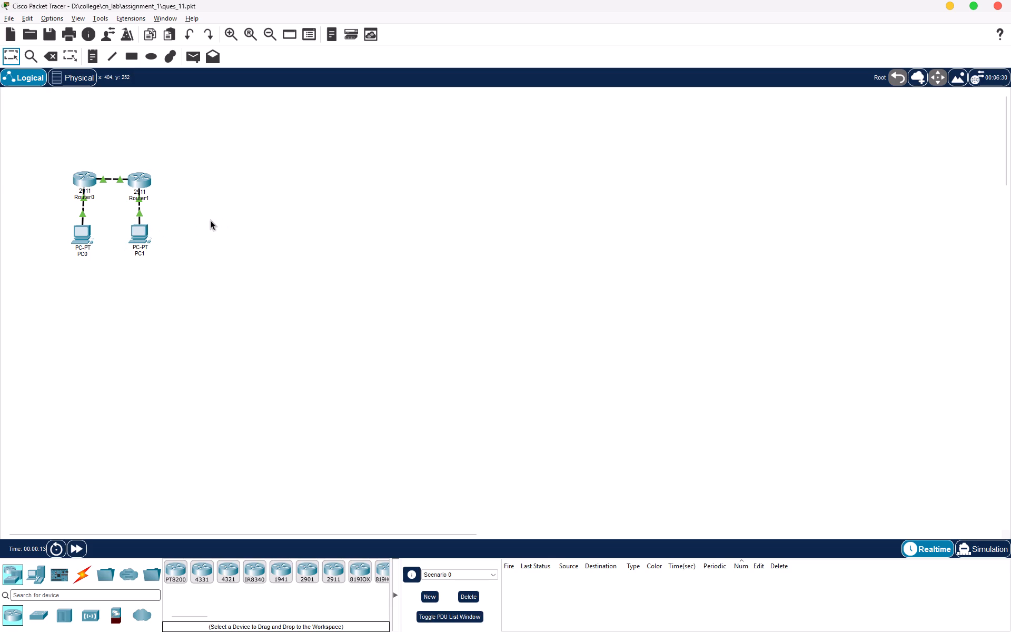
Capture a screenshot of the two-router topology and paste it into the Canva report below the question 11 text.
key(shift+super+s)
drag(25, 136, 191, 274)
key(alt+Tab)
click(661, 457)
key(ctrl+v)
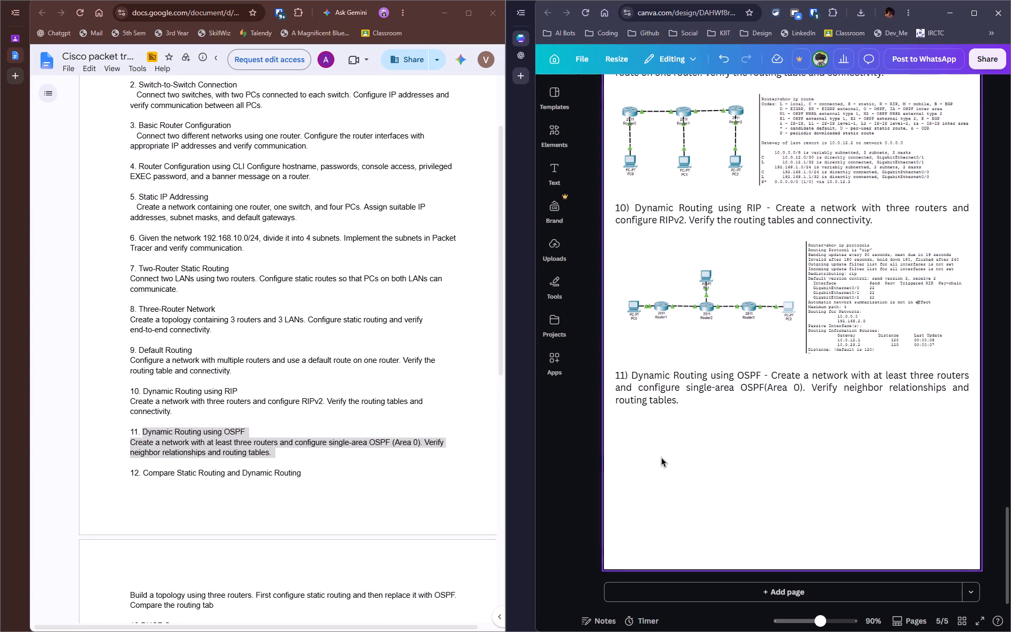
drag(787, 286, 718, 478)
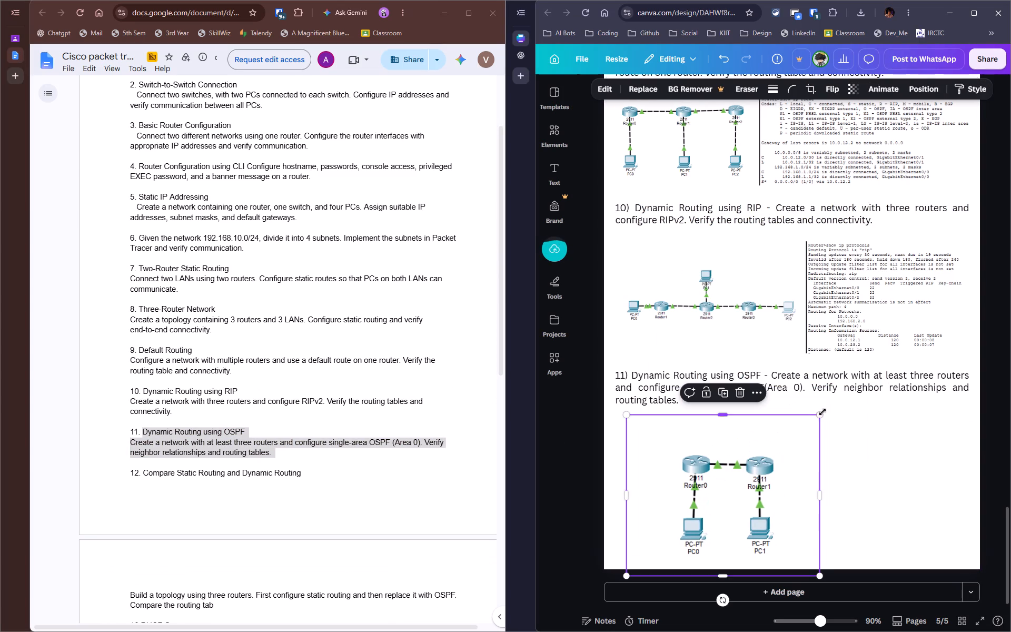
Shrink the pasted topology image, crop its empty side and top margins, and align it near the page's left margin under question 11.
drag(821, 417, 766, 440)
drag(733, 503, 721, 469)
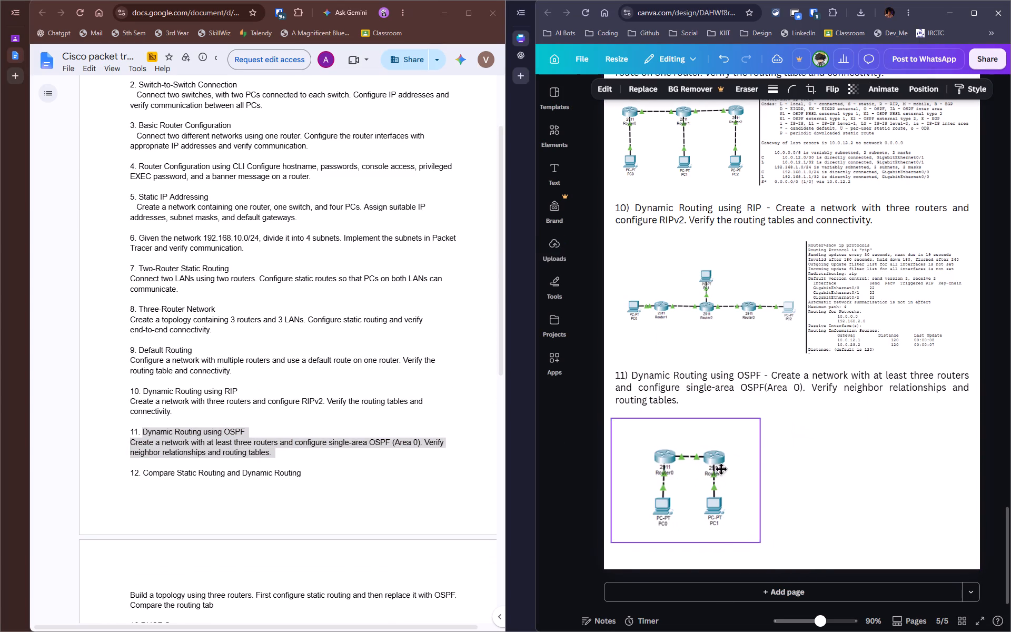
drag(721, 469, 722, 468)
drag(766, 482, 740, 481)
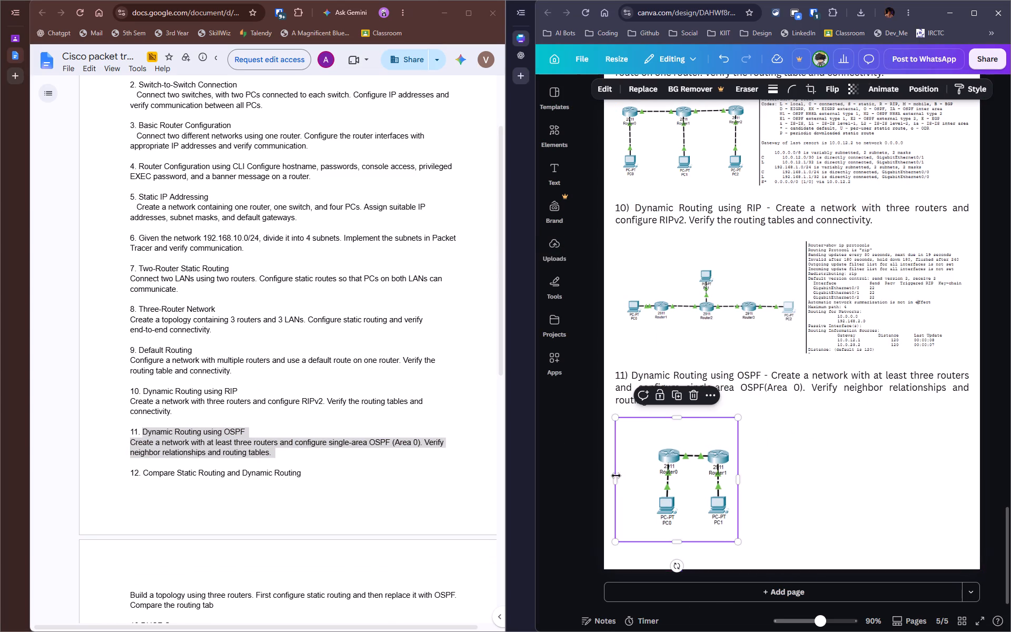
drag(616, 482, 647, 478)
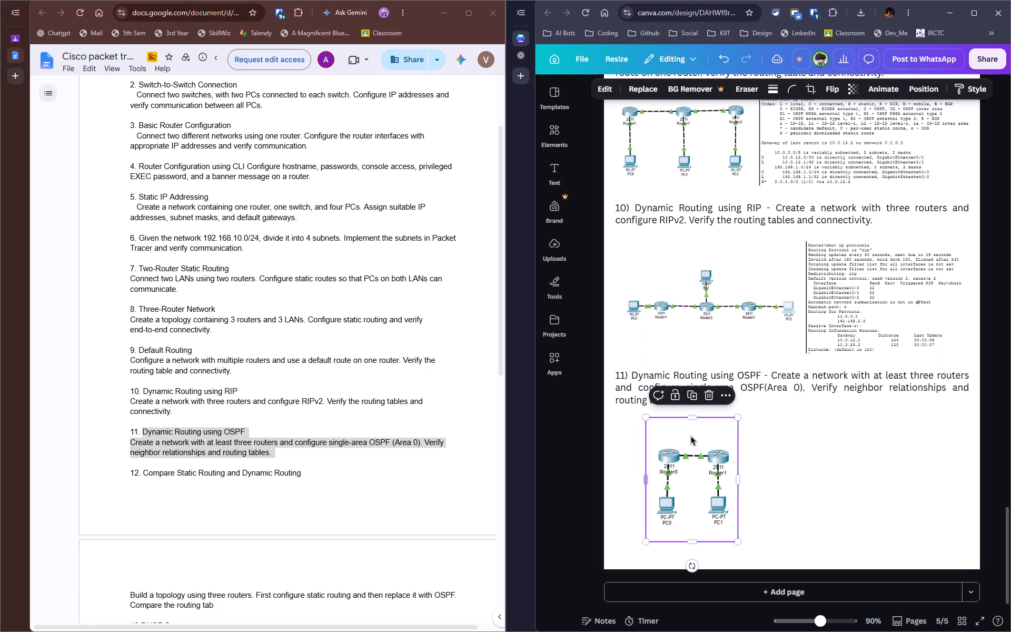
drag(696, 419, 696, 438)
drag(690, 488, 665, 469)
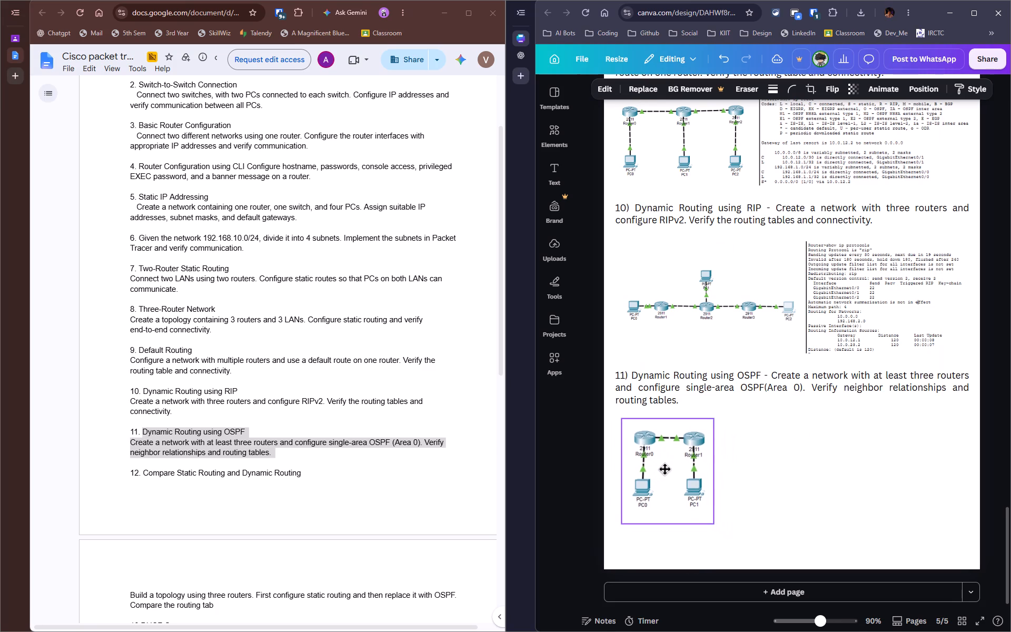
drag(665, 469, 660, 464)
click(768, 460)
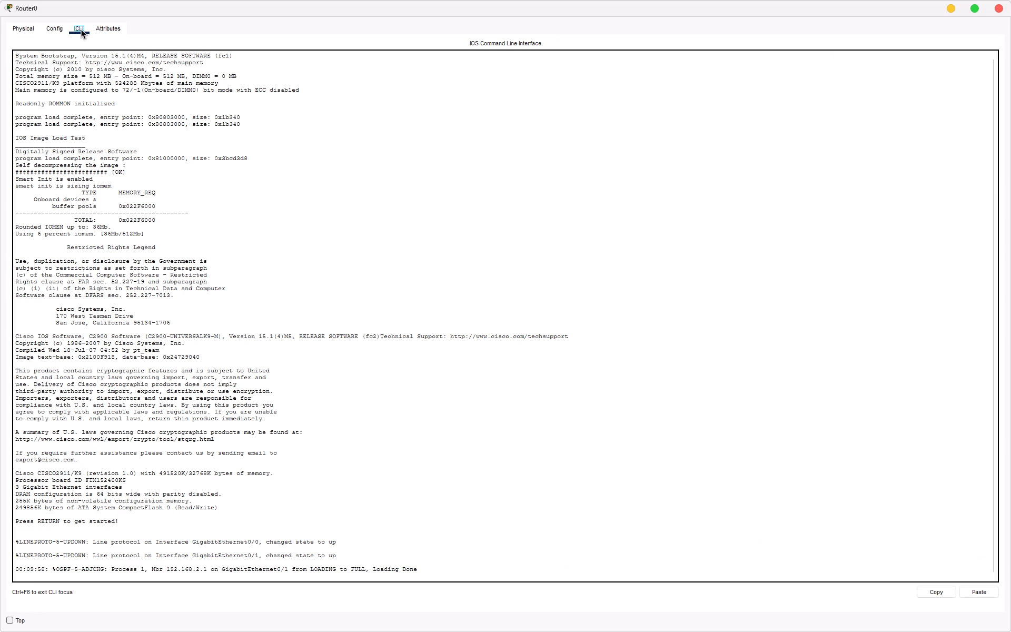
click(336, 320)
key(Return)
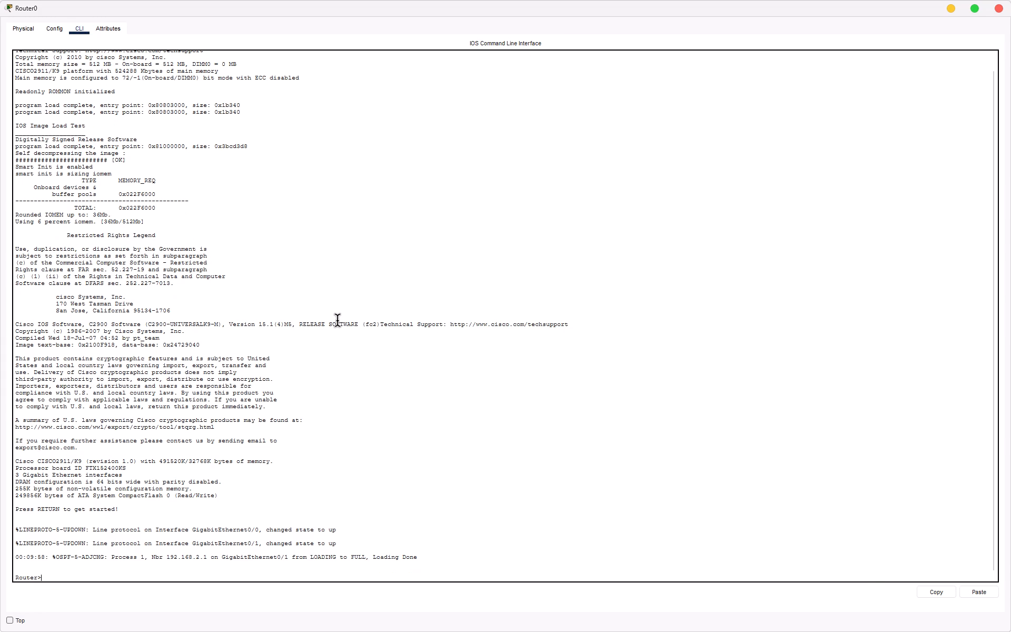
click(970, 591)
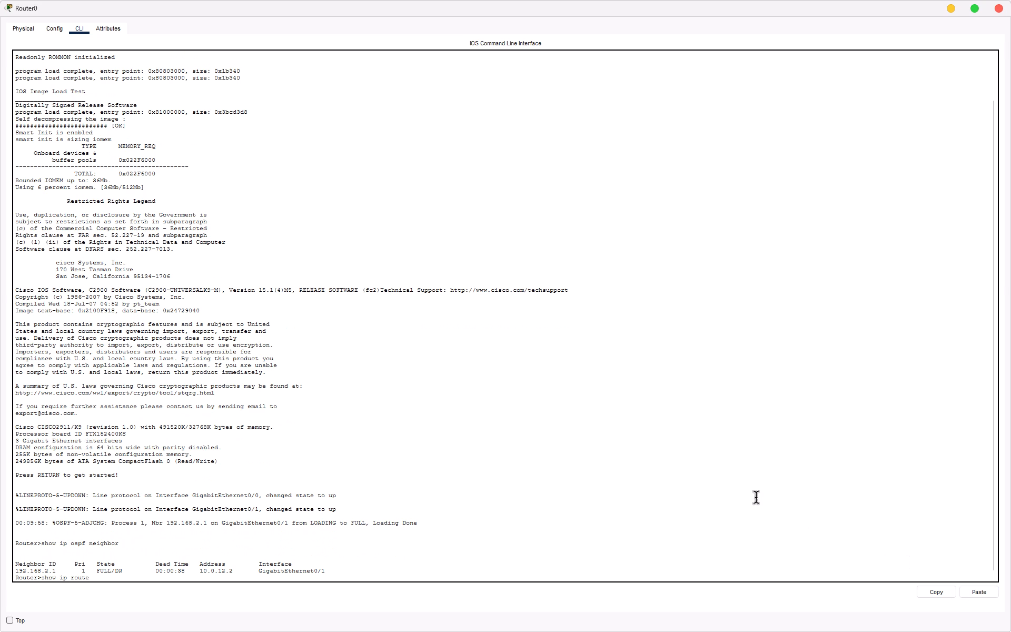
key(Return)
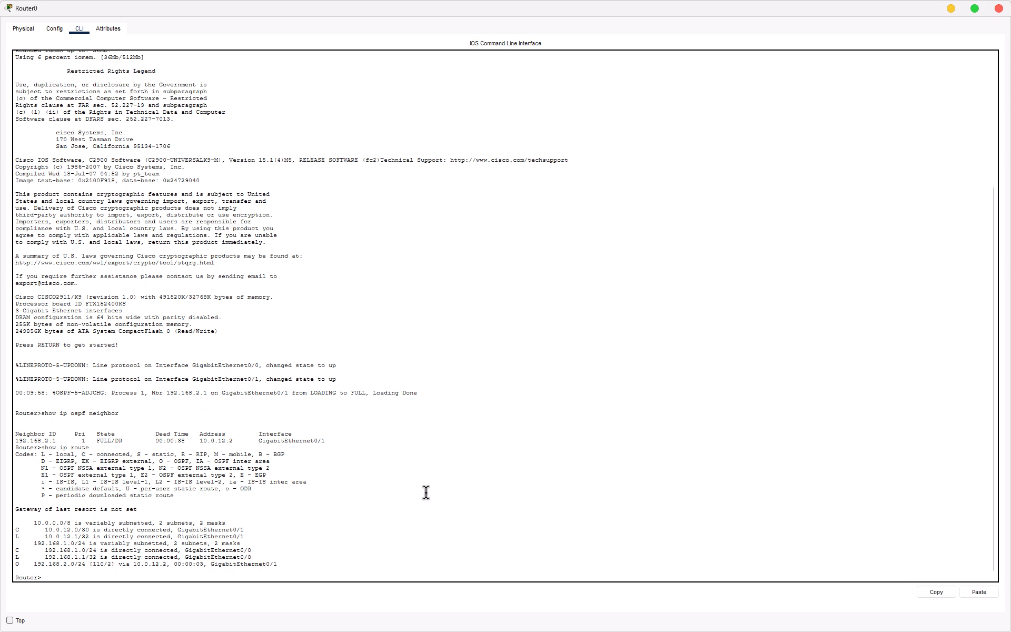
Capture Router0's OSPF neighbor and routing table output, paste it into the Canva report, and place it beside the question 11 topology.
key(shift+super+s)
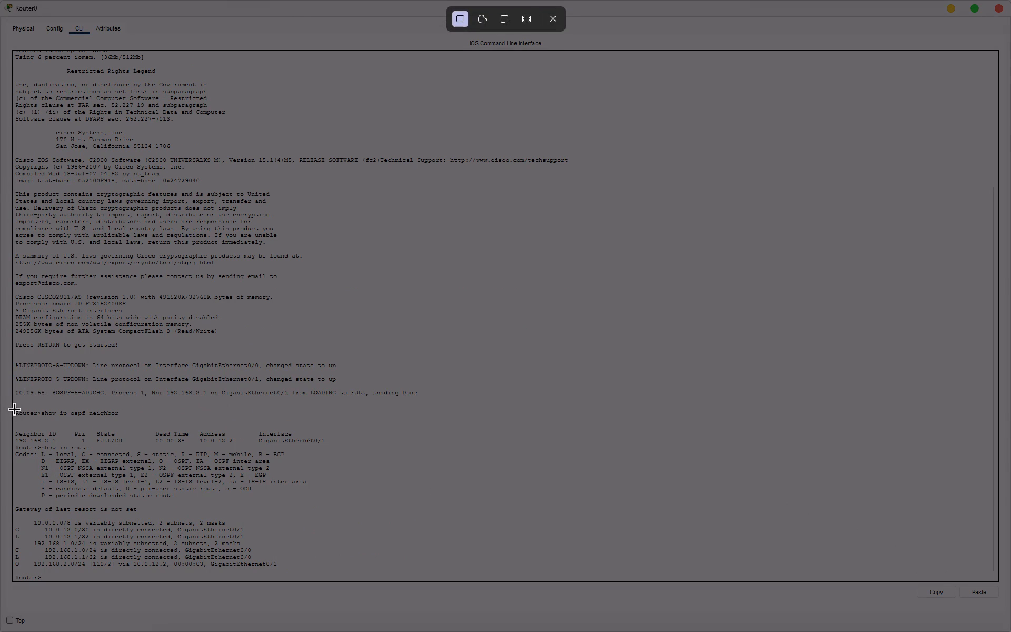
drag(14, 409, 309, 571)
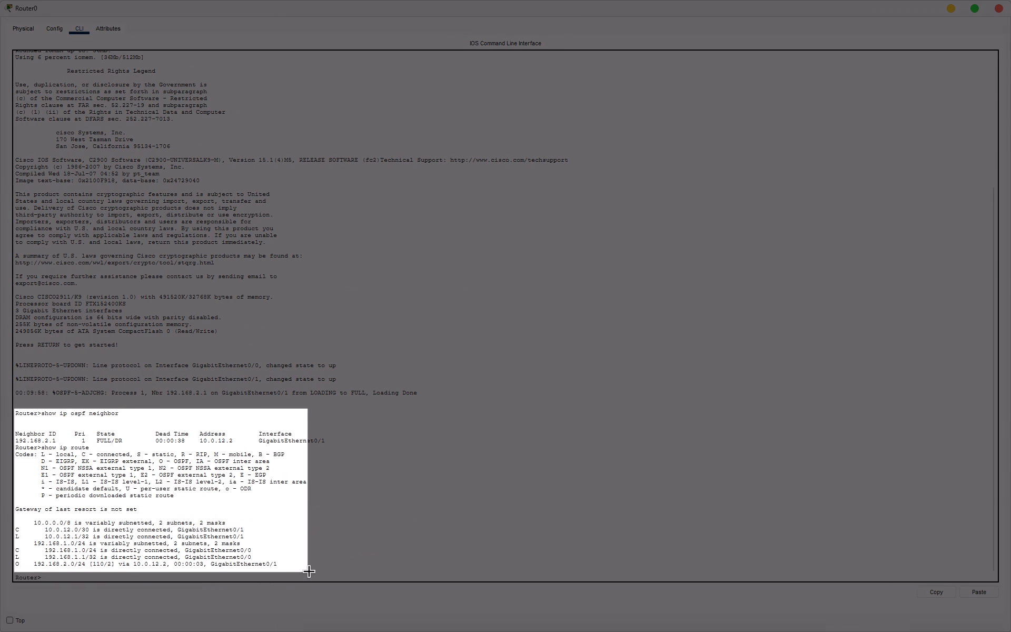
drag(309, 571, 326, 568)
key(alt+Tab)
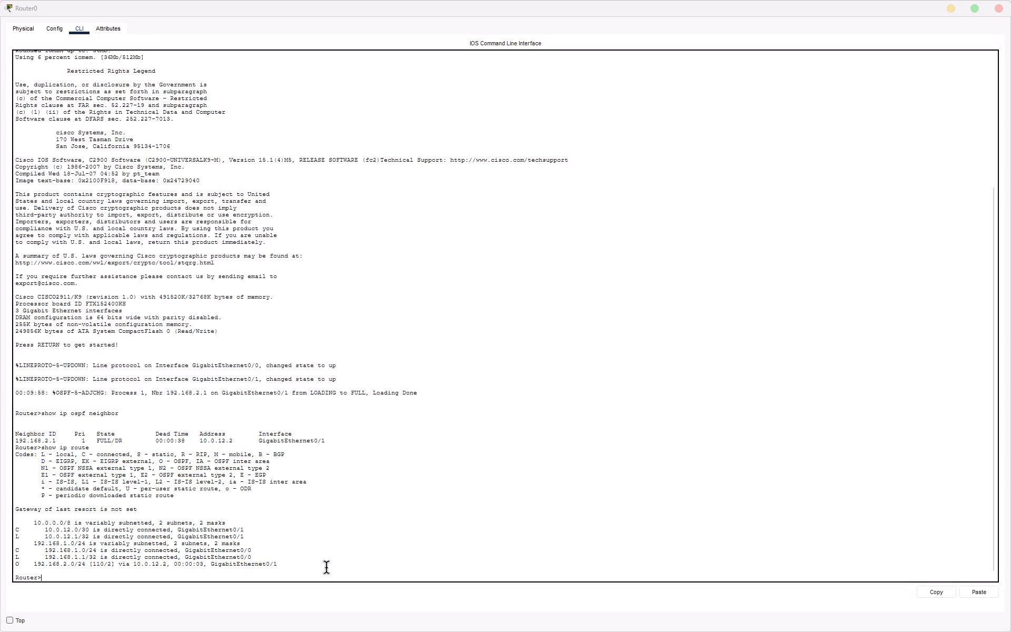
key(alt+Tab)
key(ctrl+Tab)
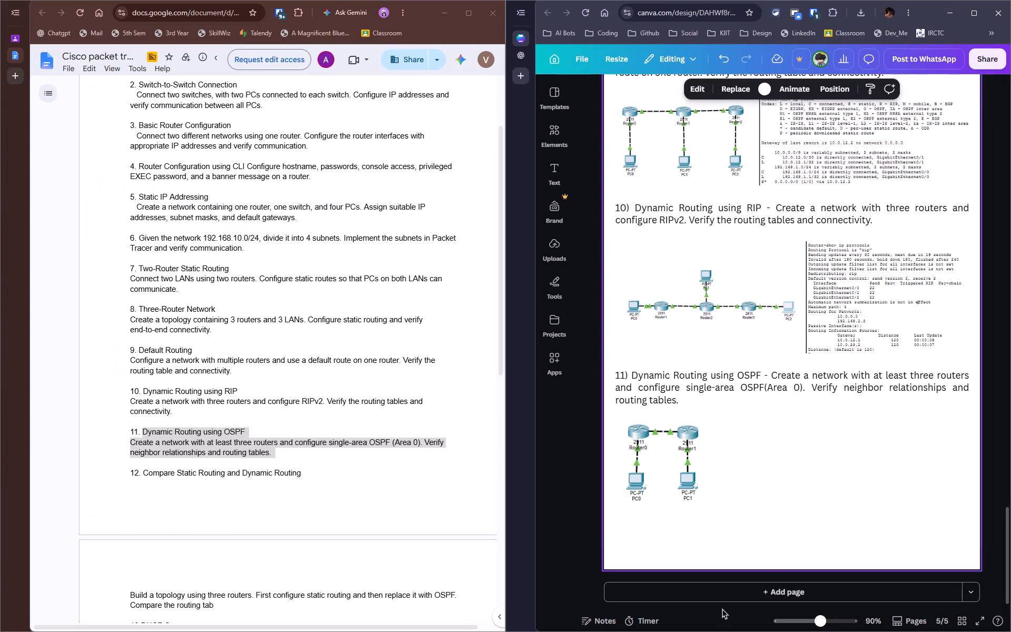
click(763, 554)
key(ctrl+v)
drag(811, 311, 863, 491)
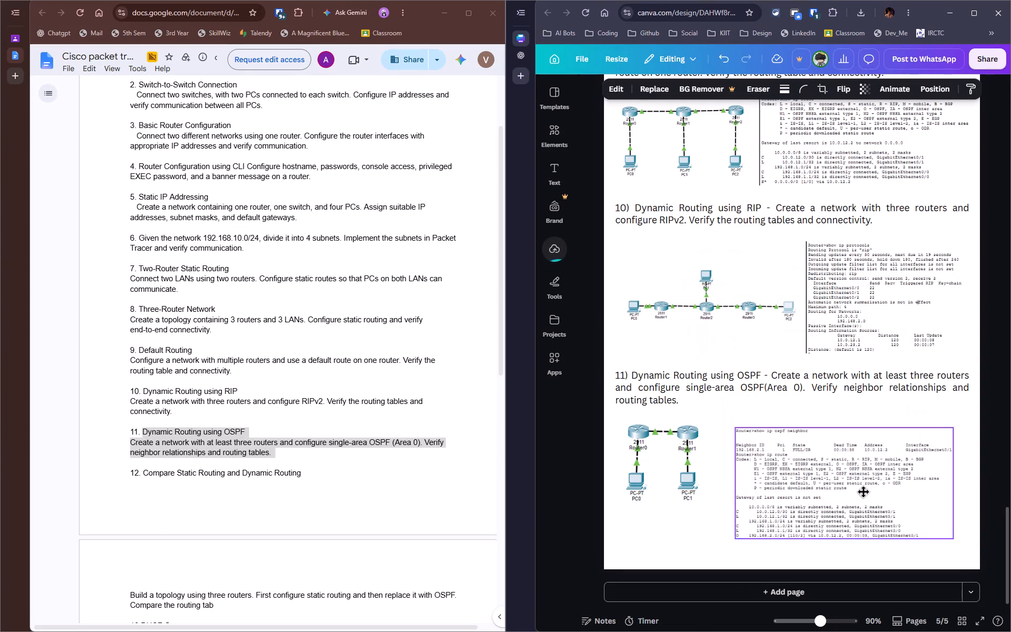
Enlarge the question 11 topology and router output images and align them side by side beneath the question text.
drag(863, 491, 866, 472)
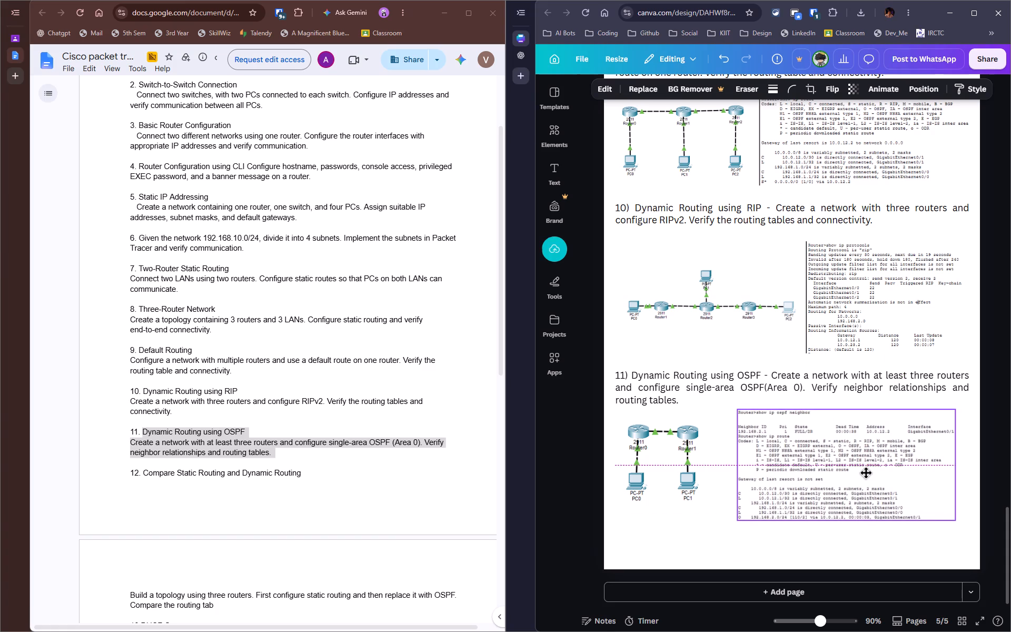
drag(866, 472, 870, 473)
click(632, 481)
drag(708, 518, 725, 532)
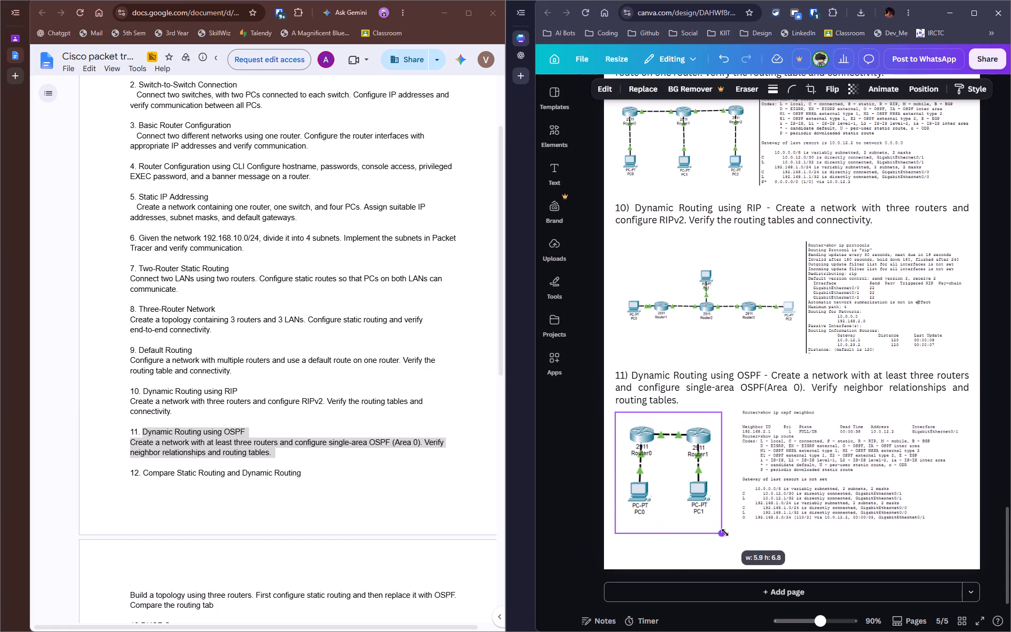
drag(725, 532, 726, 534)
click(778, 490)
drag(743, 524, 741, 530)
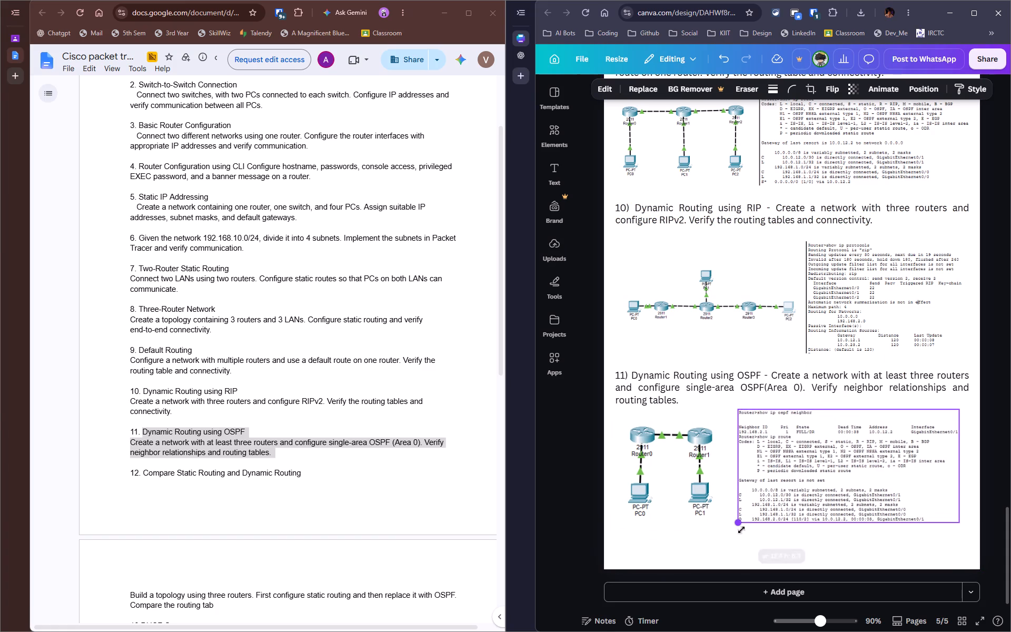
drag(741, 530, 738, 534)
drag(779, 482, 781, 491)
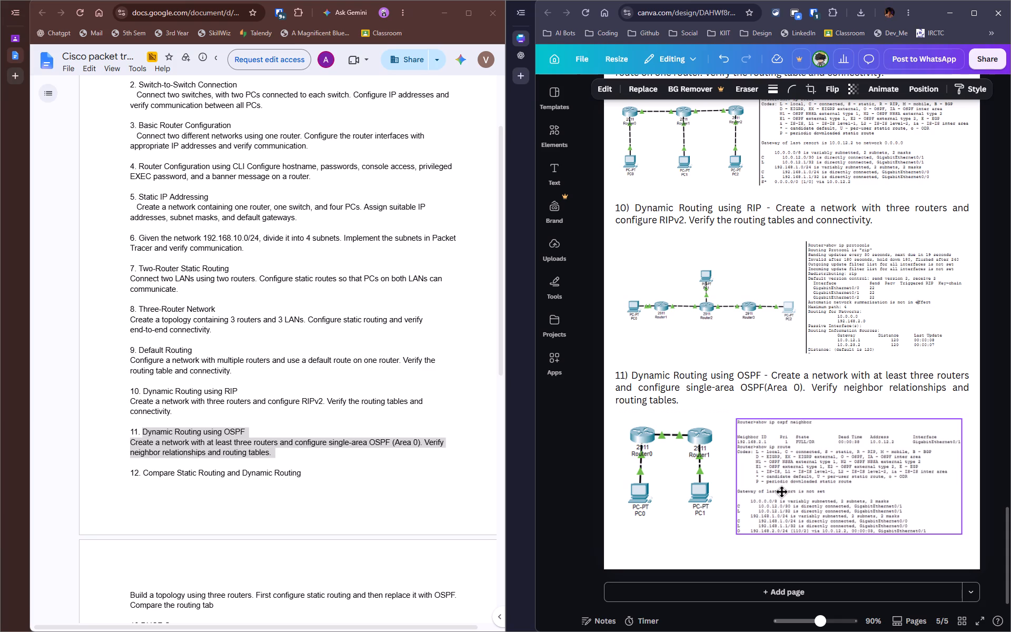
drag(781, 491, 783, 487)
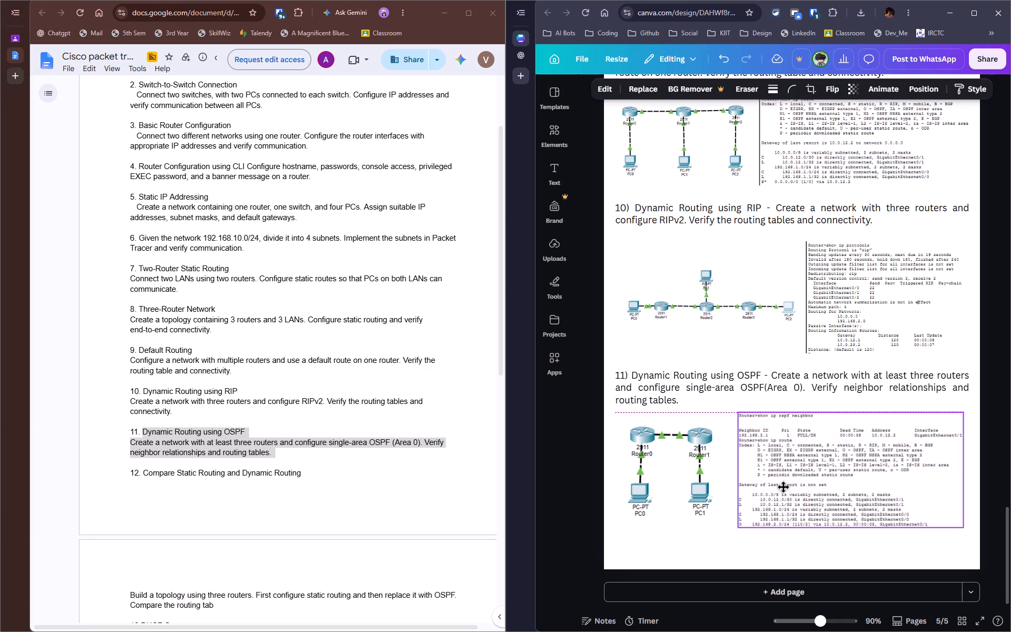
drag(783, 487, 784, 487)
click(682, 480)
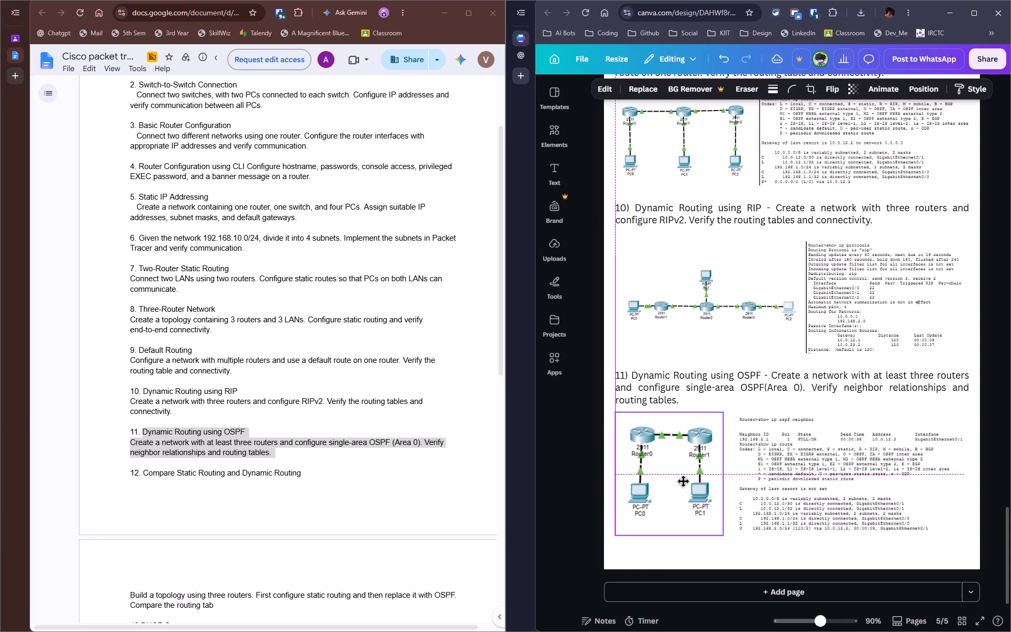
click(771, 448)
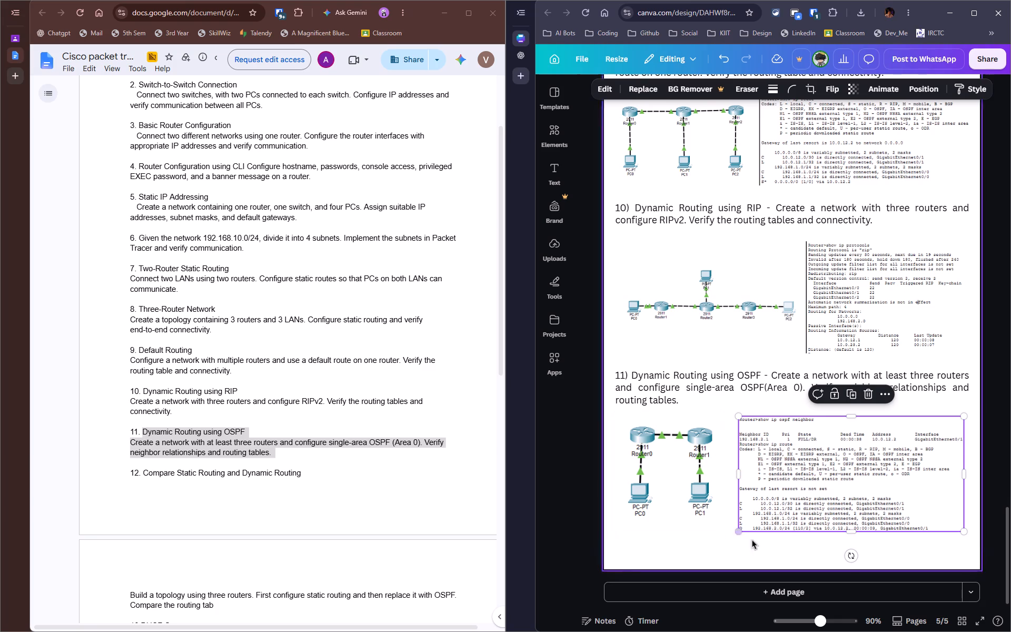
click(766, 550)
Review the report's earlier pages, then return to question 11 on the last page.
scroll(735, 455, down, 3)
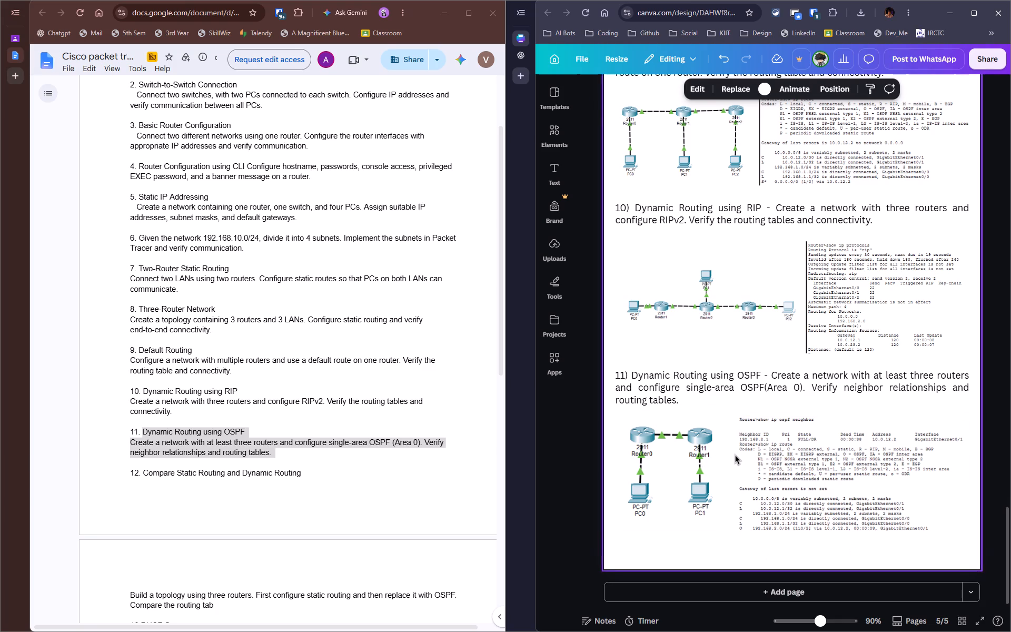
scroll(735, 455, up, 7)
scroll(735, 455, up, 16)
scroll(735, 455, up, 8)
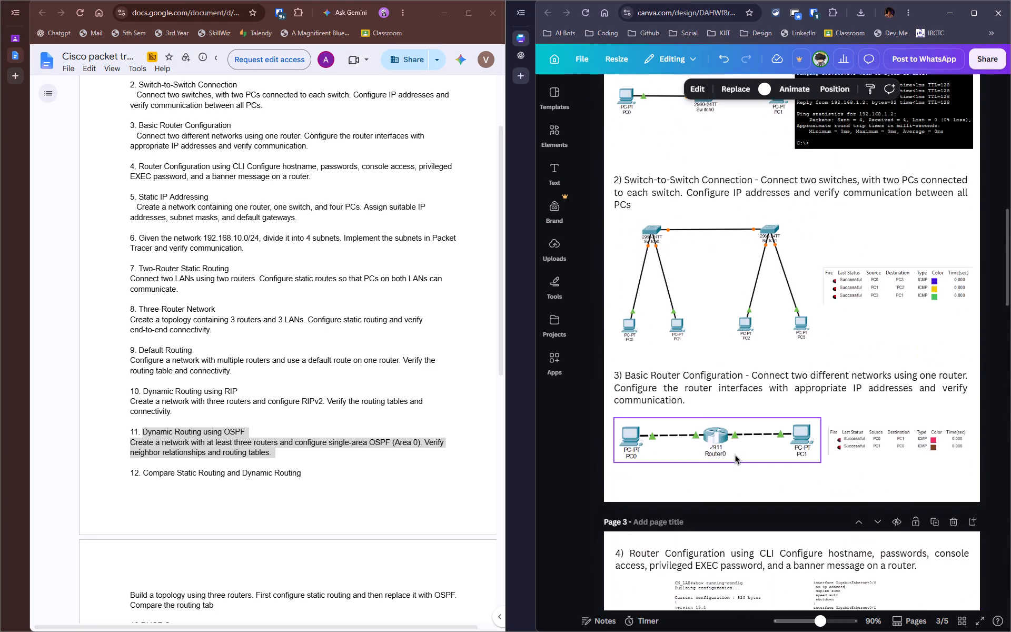
scroll(735, 455, up, 17)
scroll(735, 455, down, 14)
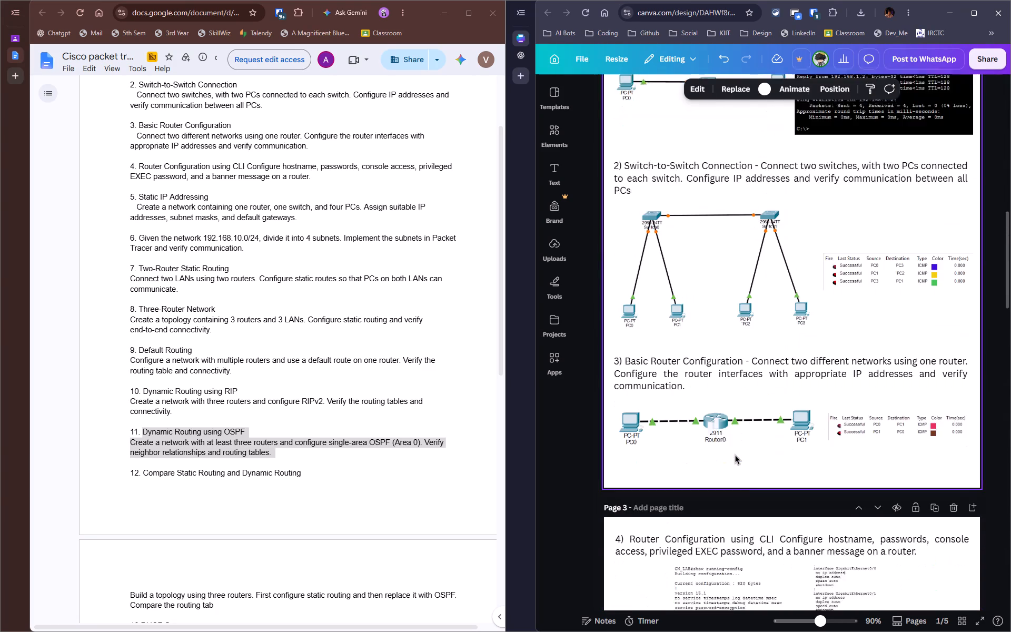
scroll(735, 455, down, 16)
scroll(735, 455, down, 17)
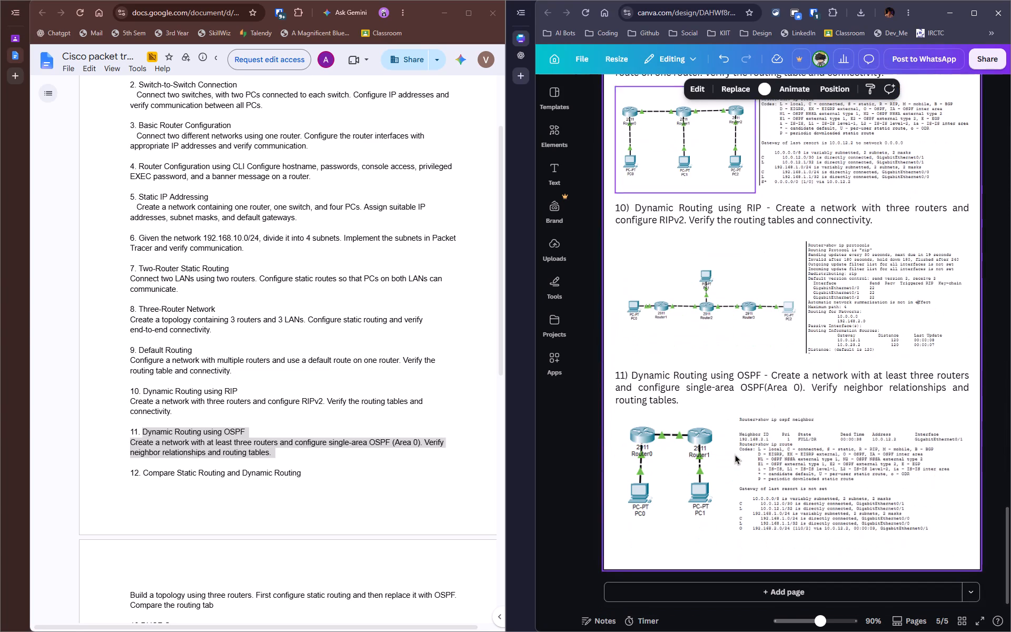
Copy the question 11 text box, add a new page 6, and paste the copy there.
click(668, 399)
key(ctrl+c)
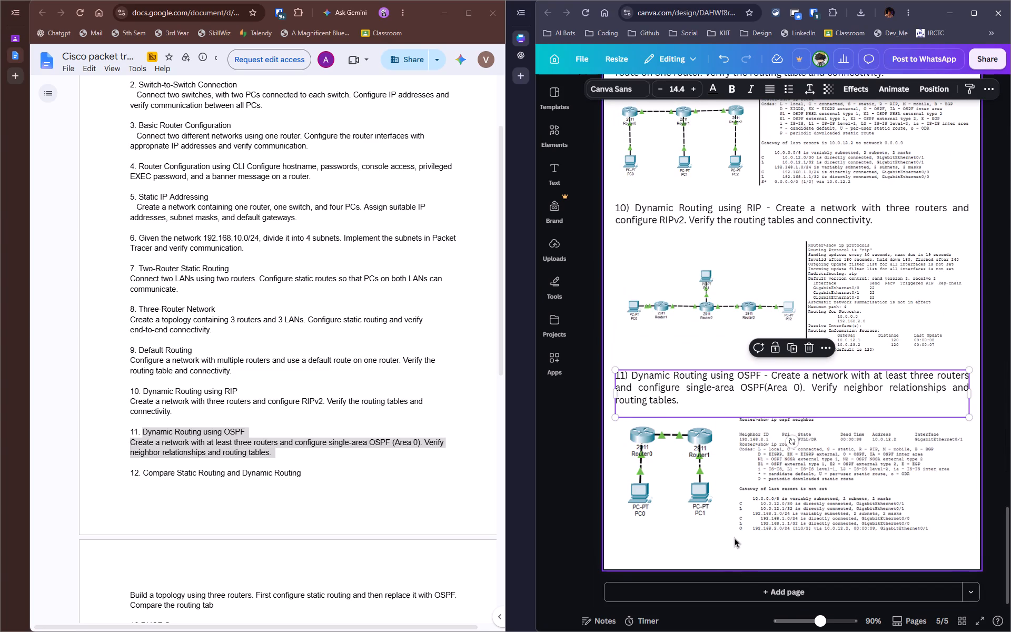
click(744, 585)
click(757, 433)
key(ctrl+v)
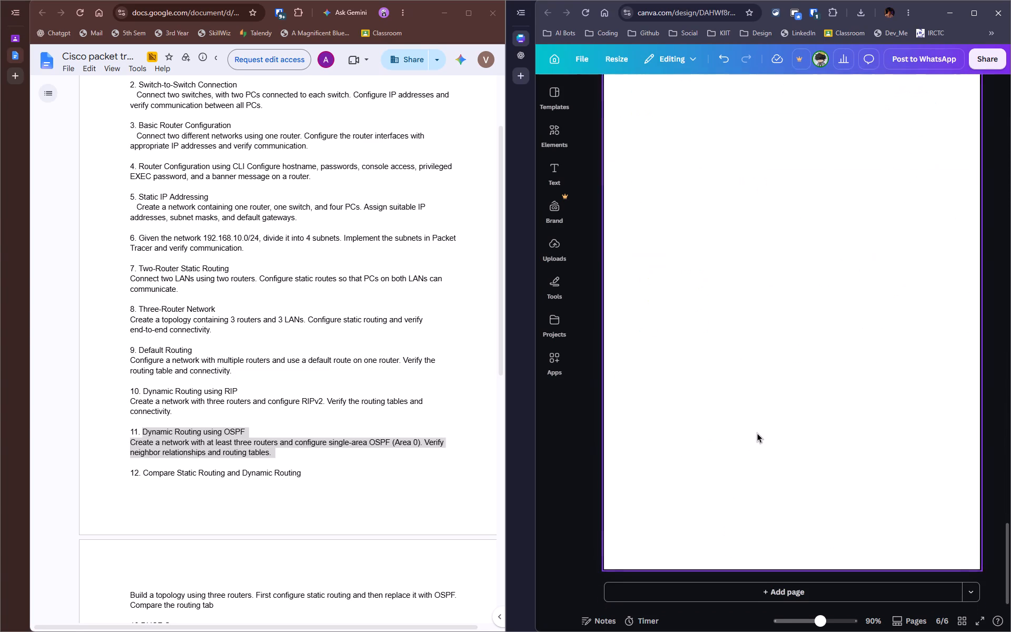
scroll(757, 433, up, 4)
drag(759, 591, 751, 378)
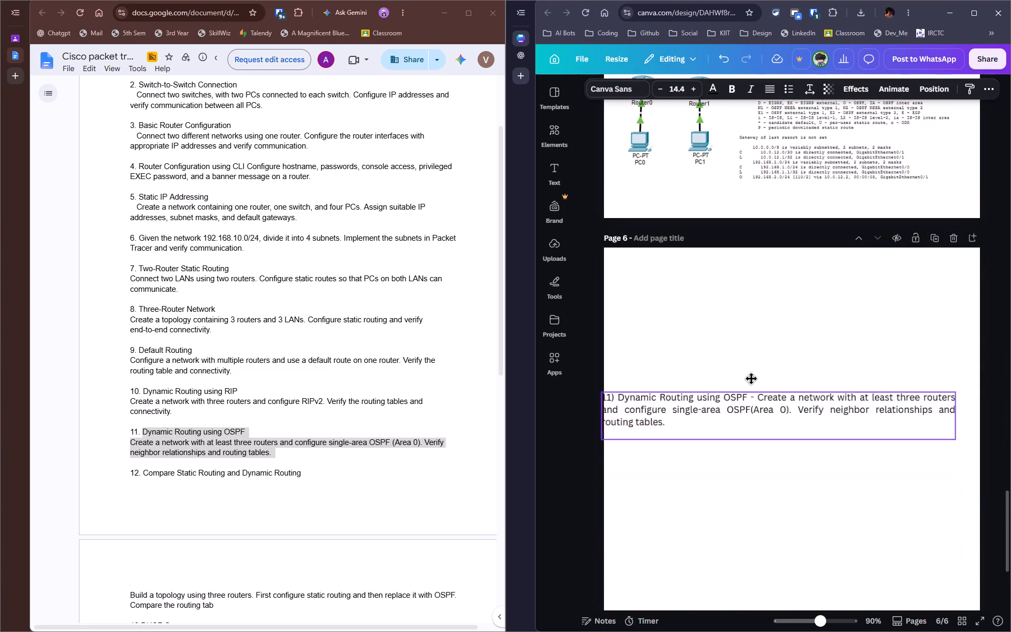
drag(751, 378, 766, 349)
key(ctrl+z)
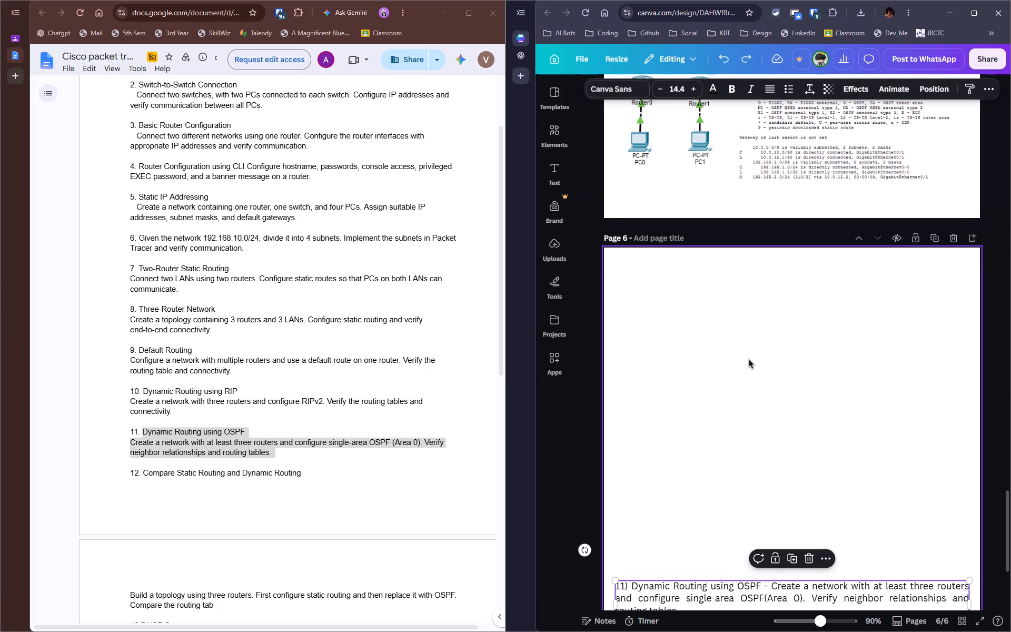
Move the pasted question text box straight up to the top margin of page 6, keeping its horizontal alignment.
key(Up)
key(Up)
key(Up)
key(Up)
key(Up)
key(Up)
key(Up)
key(Up)
key(Up)
key(Up)
key(Up)
key(Up)
key(Up)
key(Up)
key(Up)
key(Up)
key(Up)
key(Up)
key(Up)
key(Up)
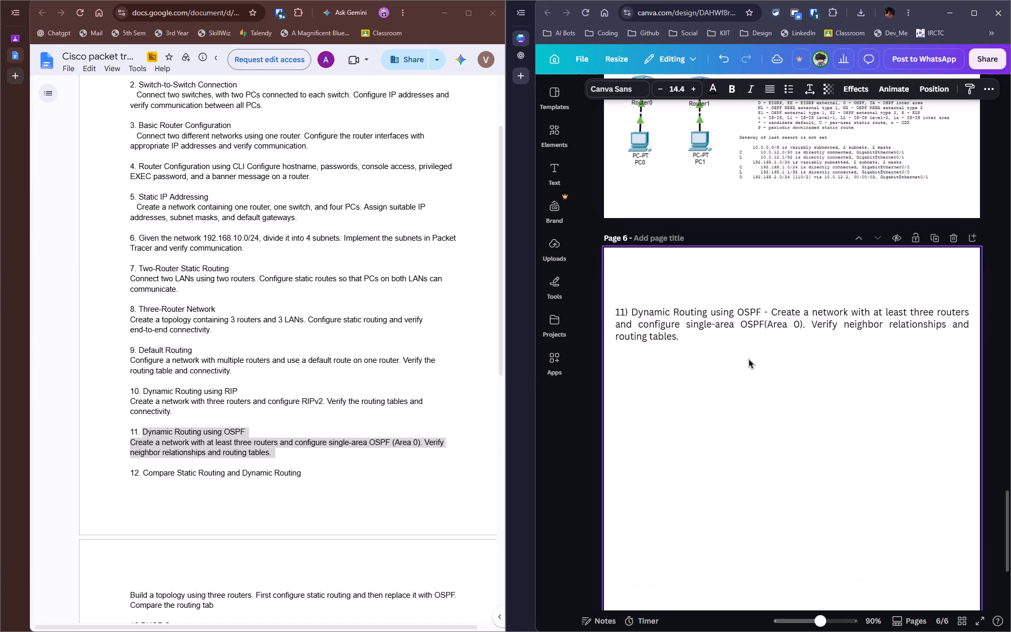
key(Up)
key(Up)
key(Up)
key(Up)
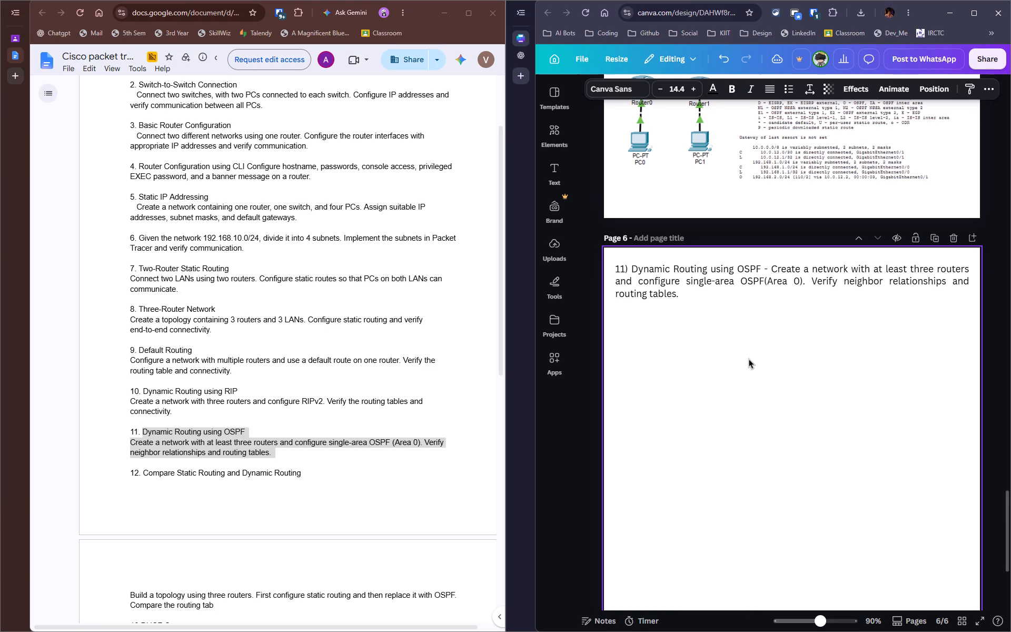
key(Up)
key(Down)
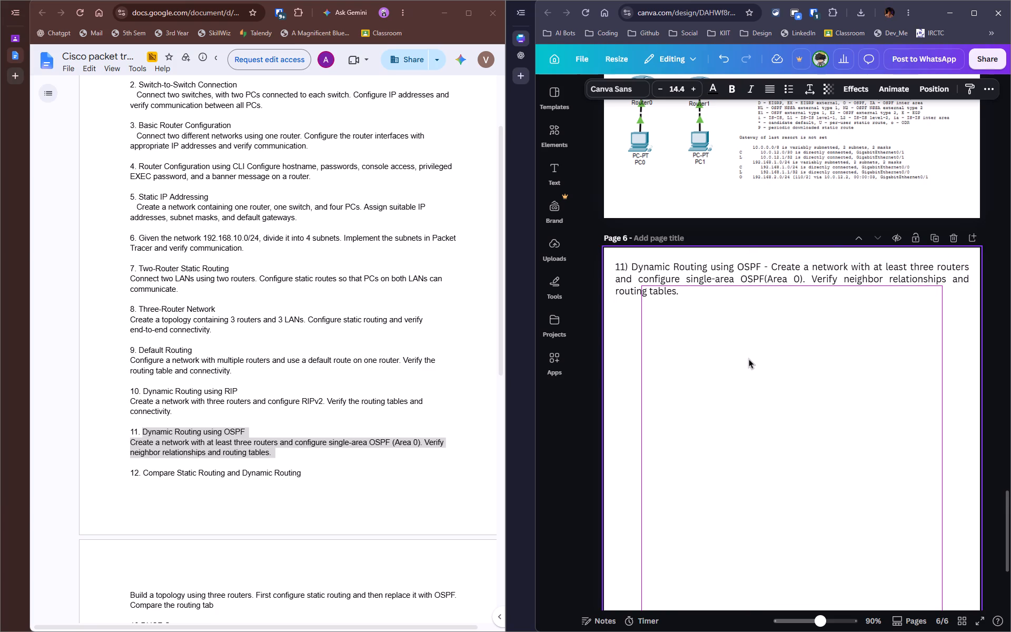
Copy the question 13 DHCP Server title and description from the assignment document and replace page 6's question text with them.
scroll(193, 472, down, 5)
drag(179, 384, 158, 374)
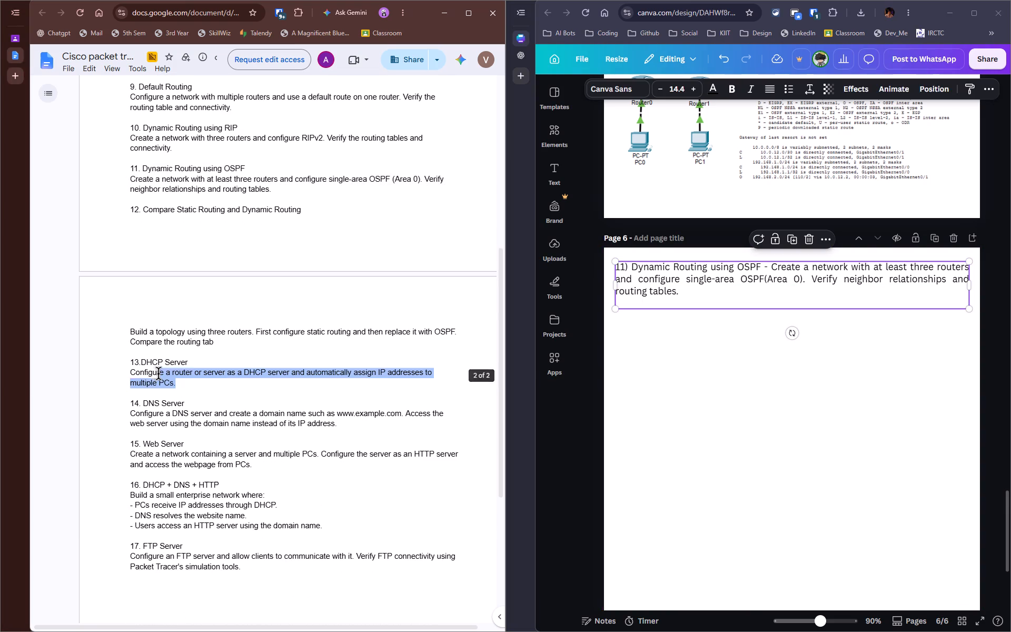
drag(158, 374, 142, 364)
key(ctrl+c)
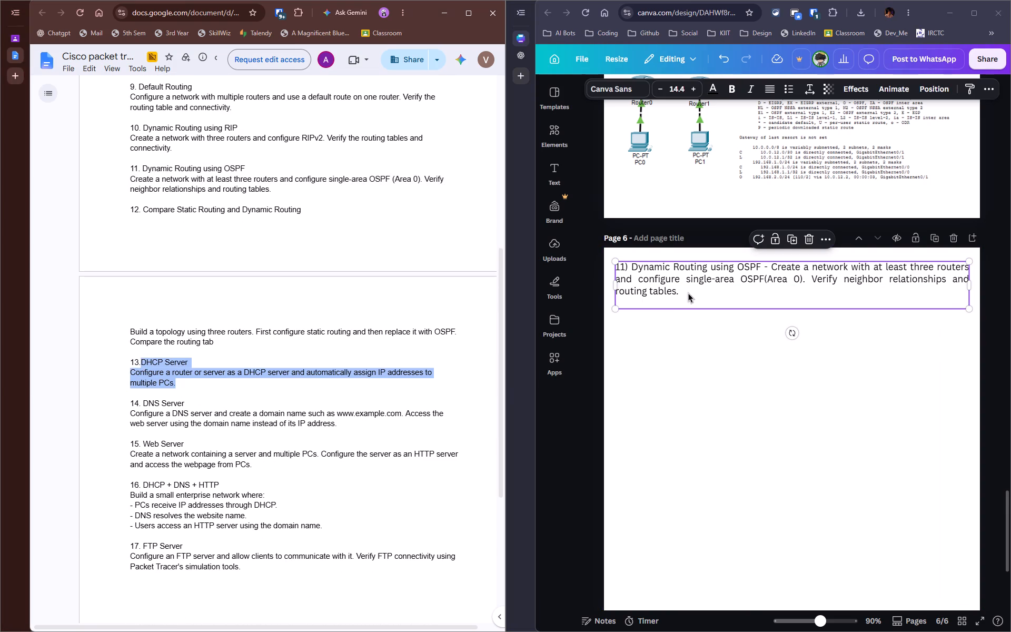
click(688, 293)
key(ctrl+a)
key(ctrl+v)
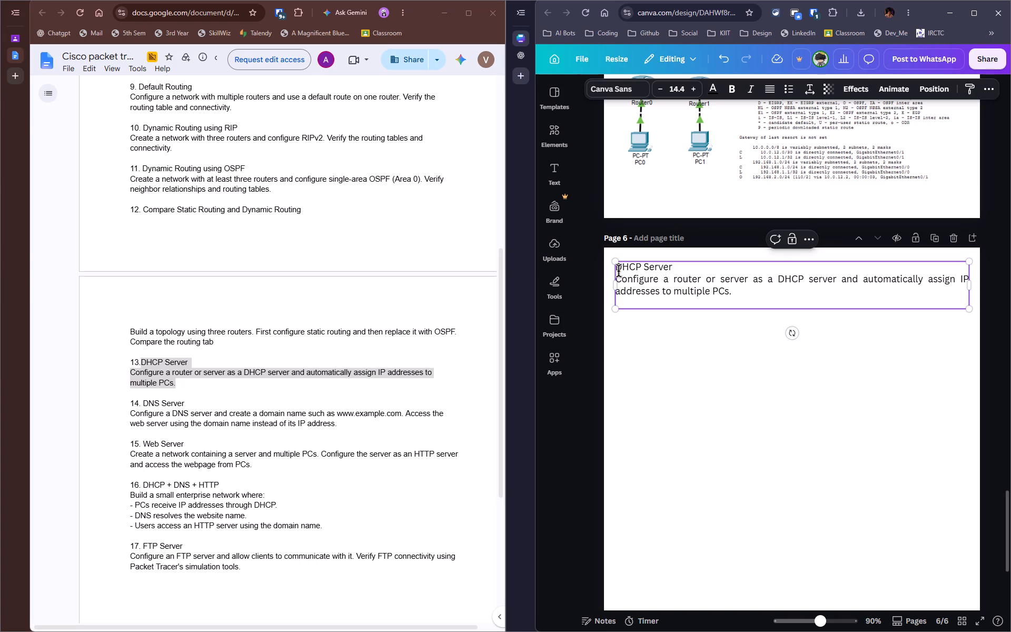
Prefix the DHCP Server heading with "13) " and join it to its description on one line with " - ".
click(619, 271)
text(13))
key(space)
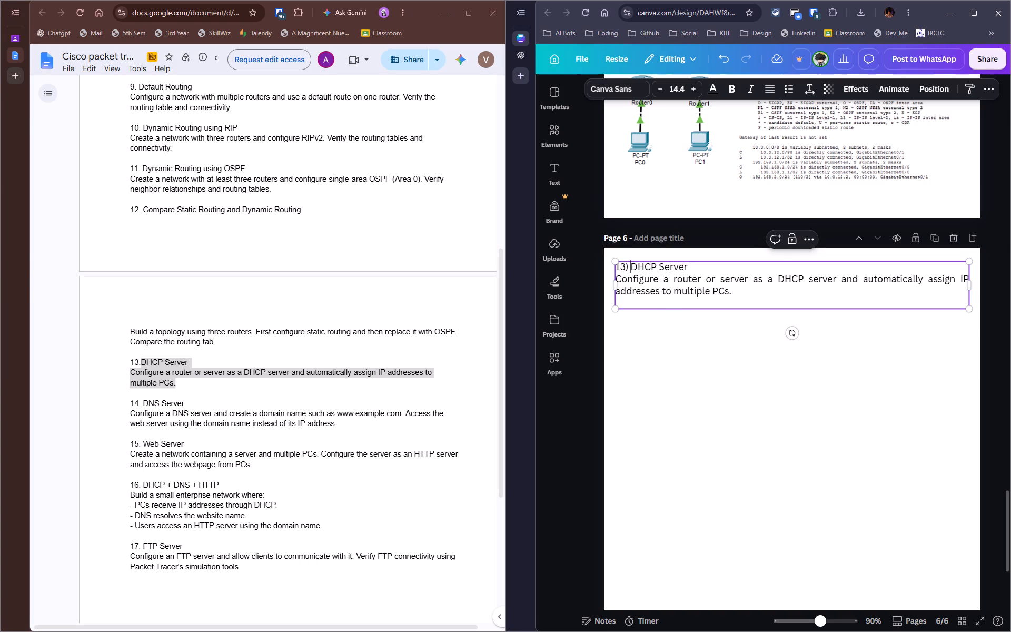
key(Down)
key(Left)
key(Left)
key(Left)
key(BackSpace)
key(space)
text(-)
key(space)
click(631, 330)
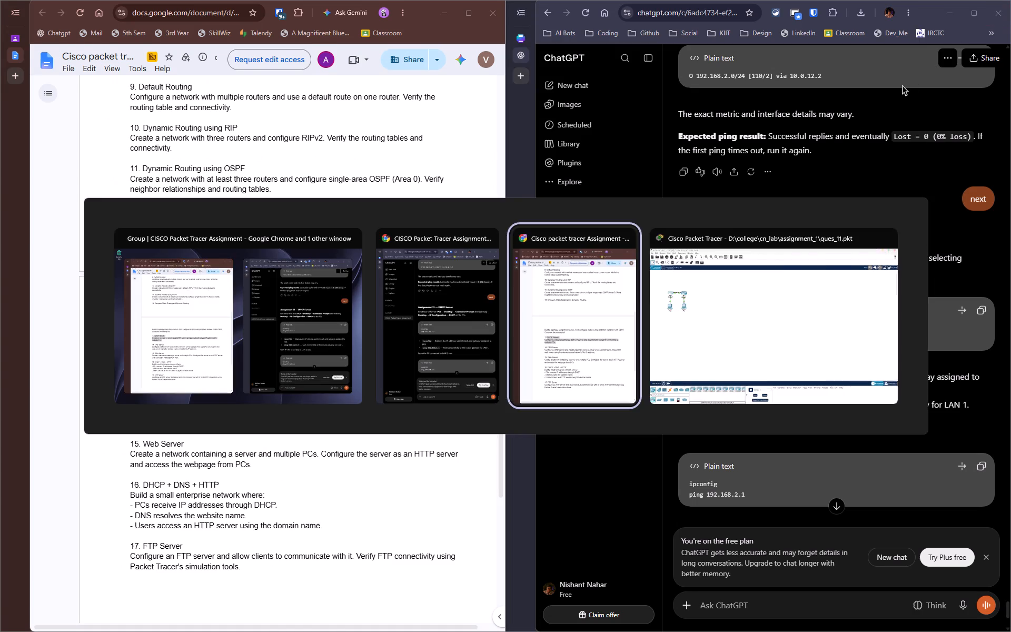
key(alt+Tab)
click(32, 40)
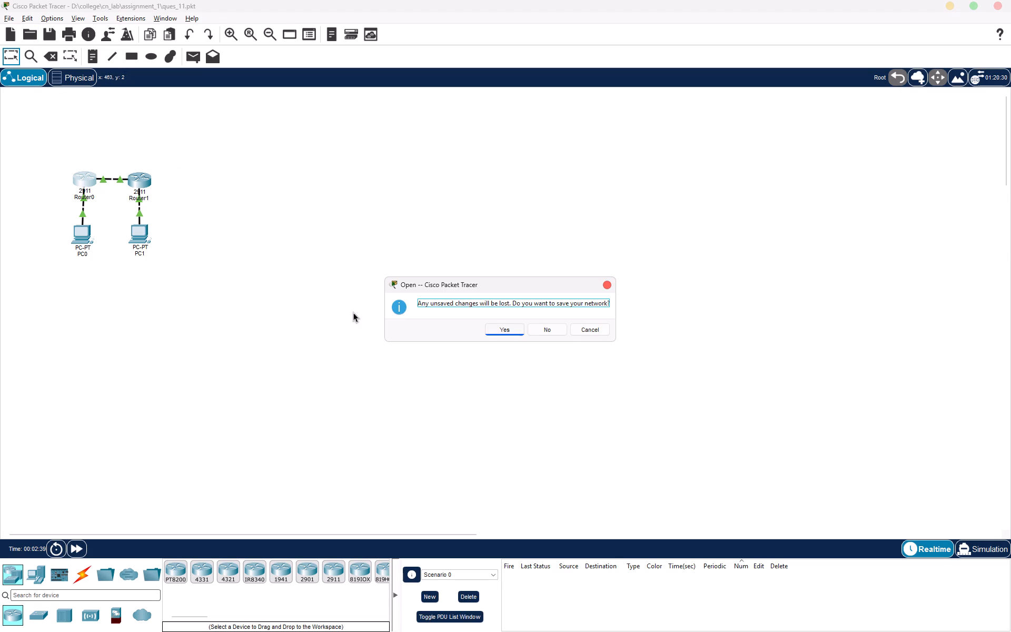
click(509, 334)
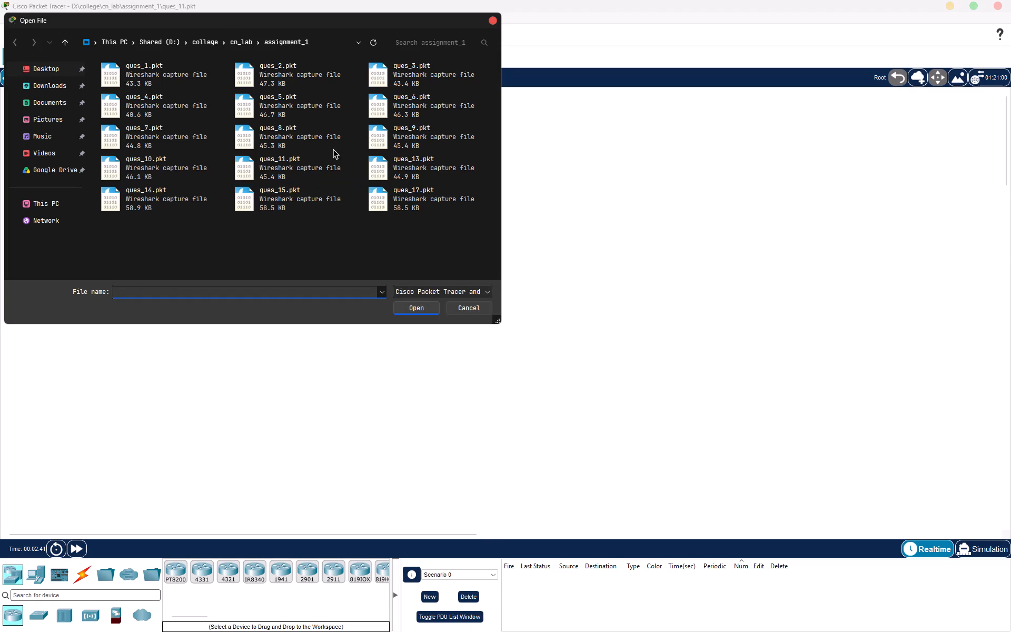
double_click(395, 166)
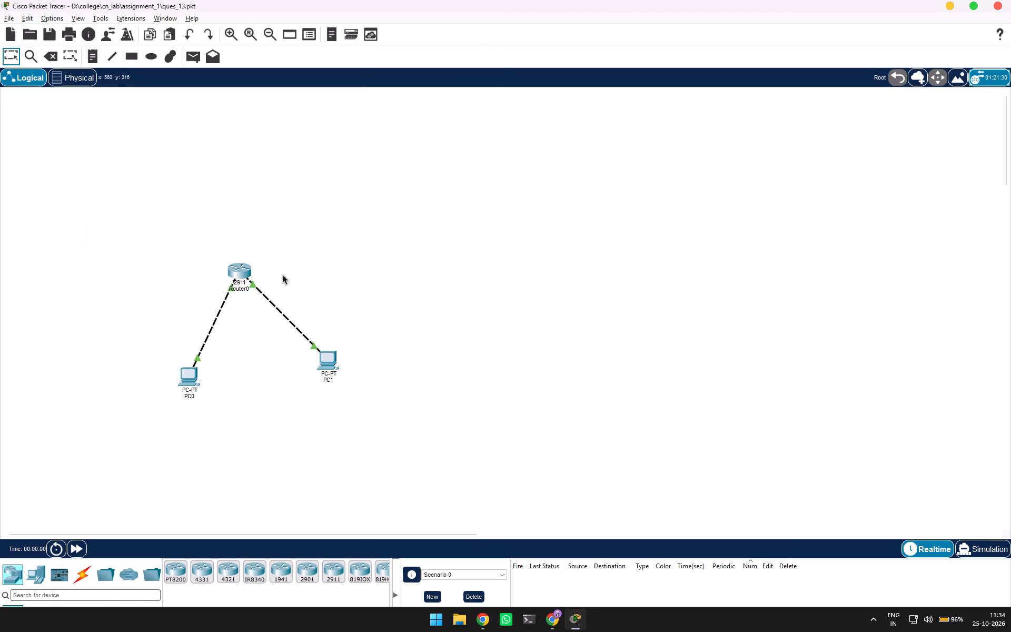
Move PC0 directly beneath Router0 in the question 13 topology.
drag(186, 377, 234, 329)
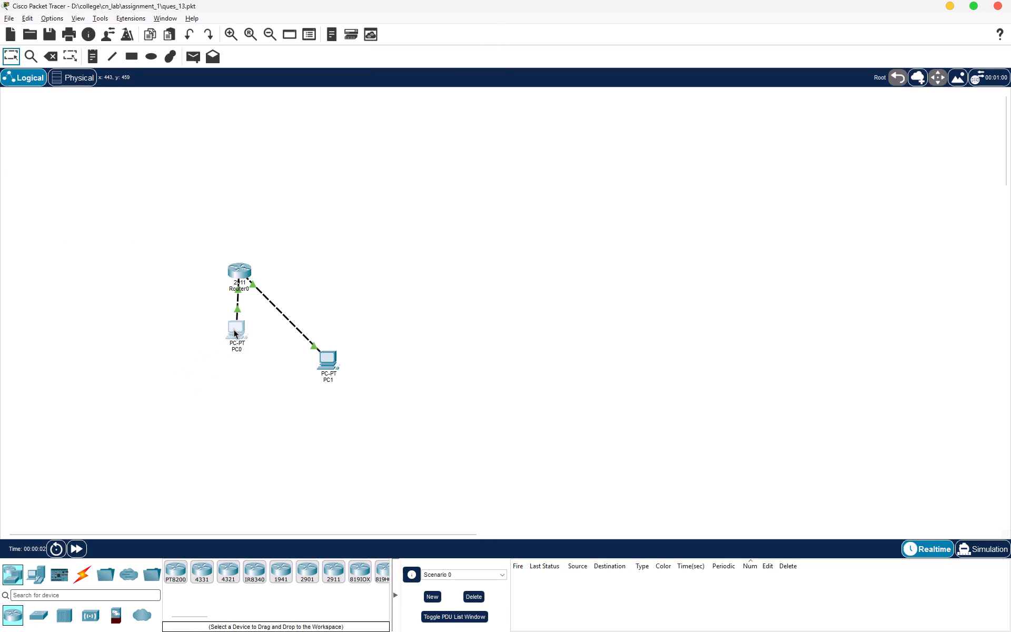
drag(234, 329, 233, 328)
click(240, 332)
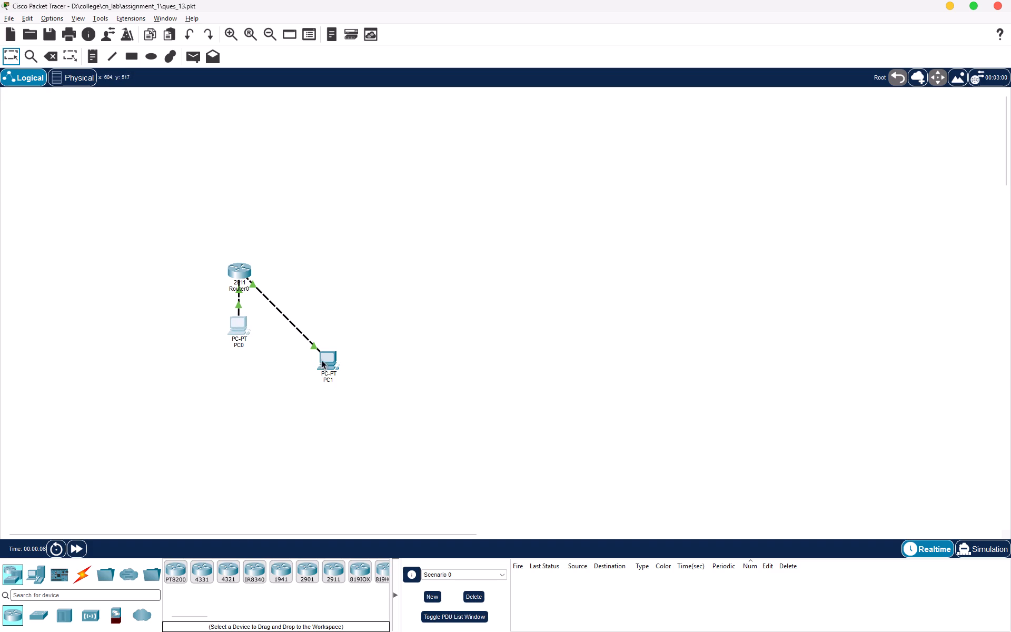
Move PC1 directly above Router0 so the question 13 topology forms a vertical line.
drag(332, 357, 242, 221)
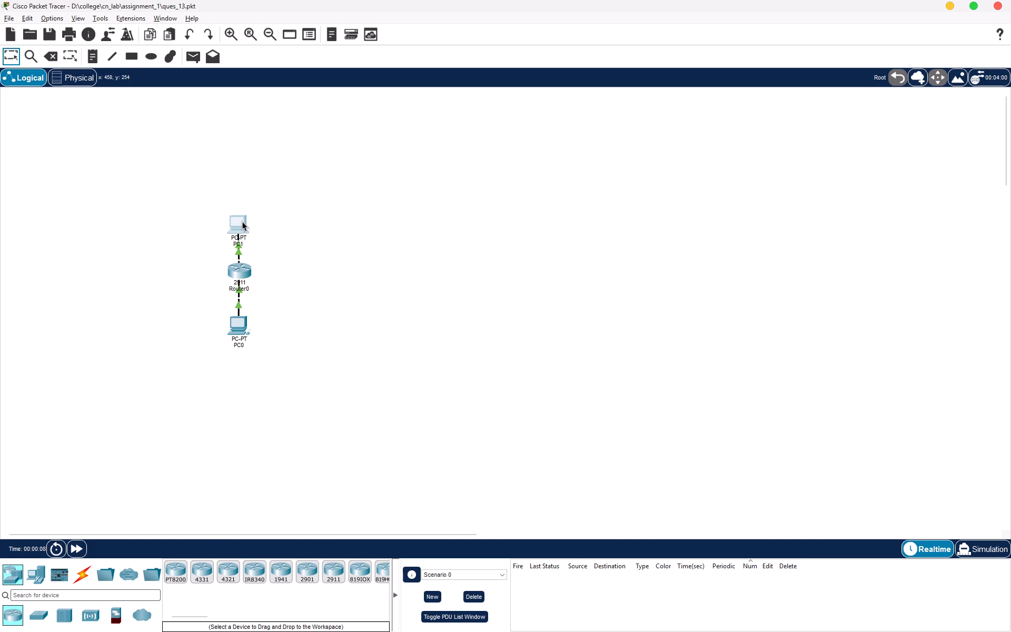
drag(242, 221, 243, 220)
click(265, 237)
Capture a screenshot of the PC1–Router0–PC0 topology and paste it onto page 6 of the Canva report.
key(shift+super+s)
drag(198, 197, 288, 344)
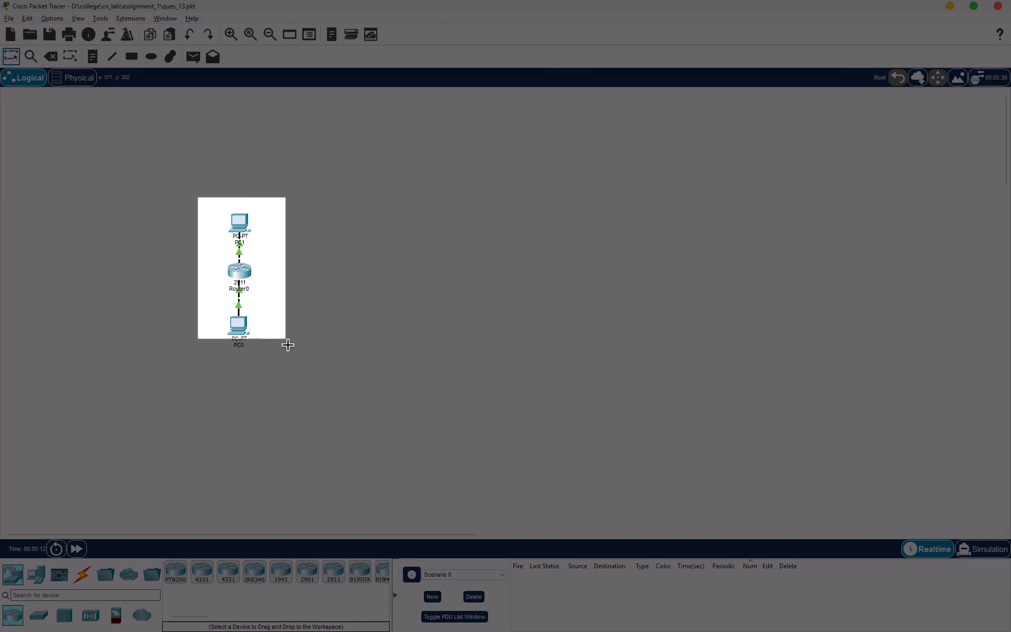
drag(288, 344, 287, 356)
key(alt+Tab)
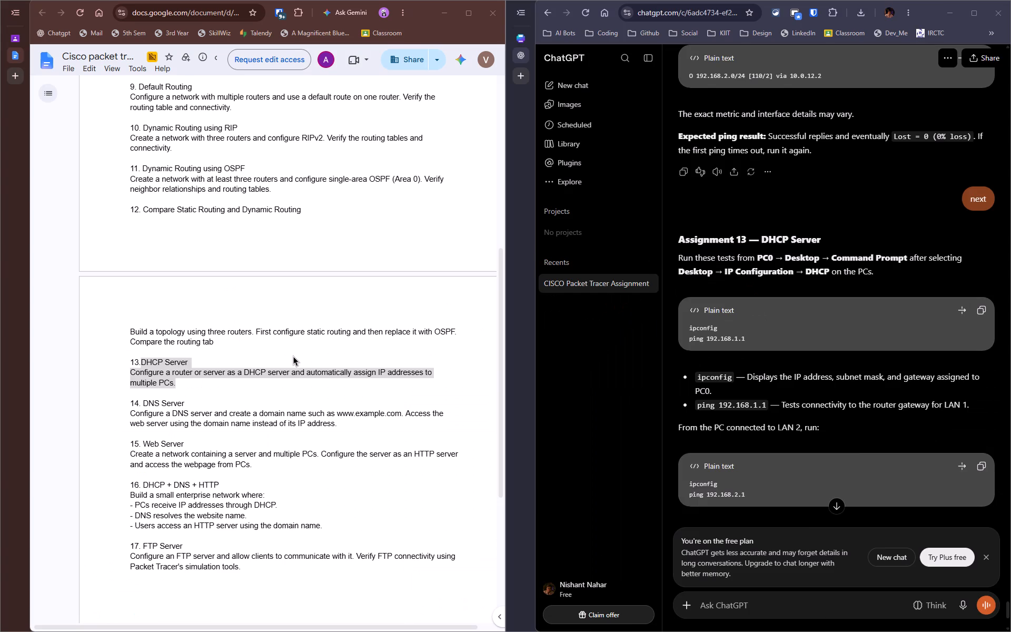
key(ctrl+Tab)
click(652, 435)
key(ctrl+v)
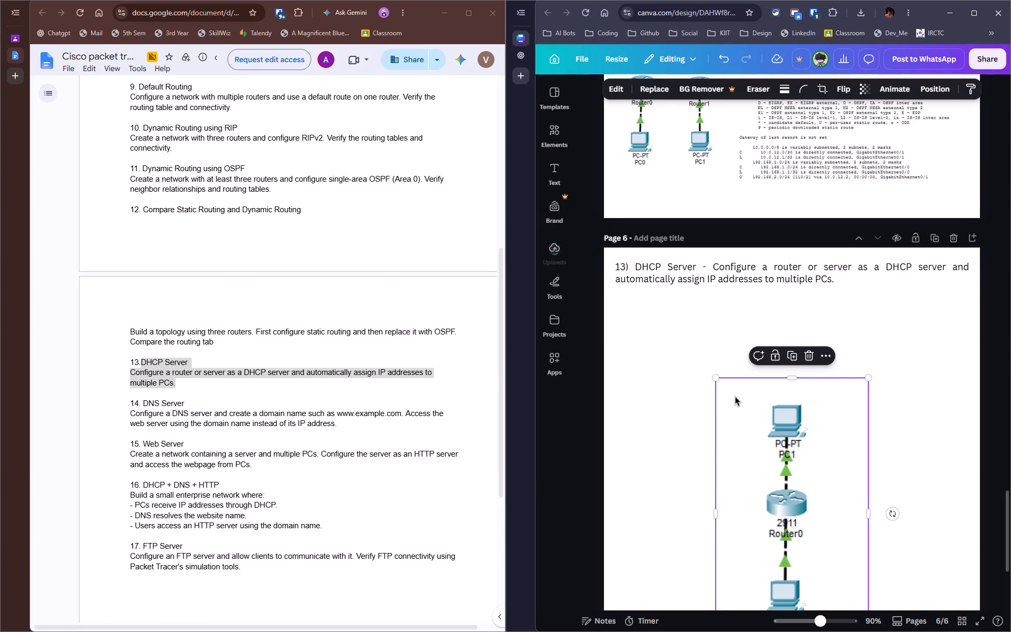
Shrink the pasted topology image and place it beneath the question 13 text at the page's left margin.
drag(789, 448, 736, 384)
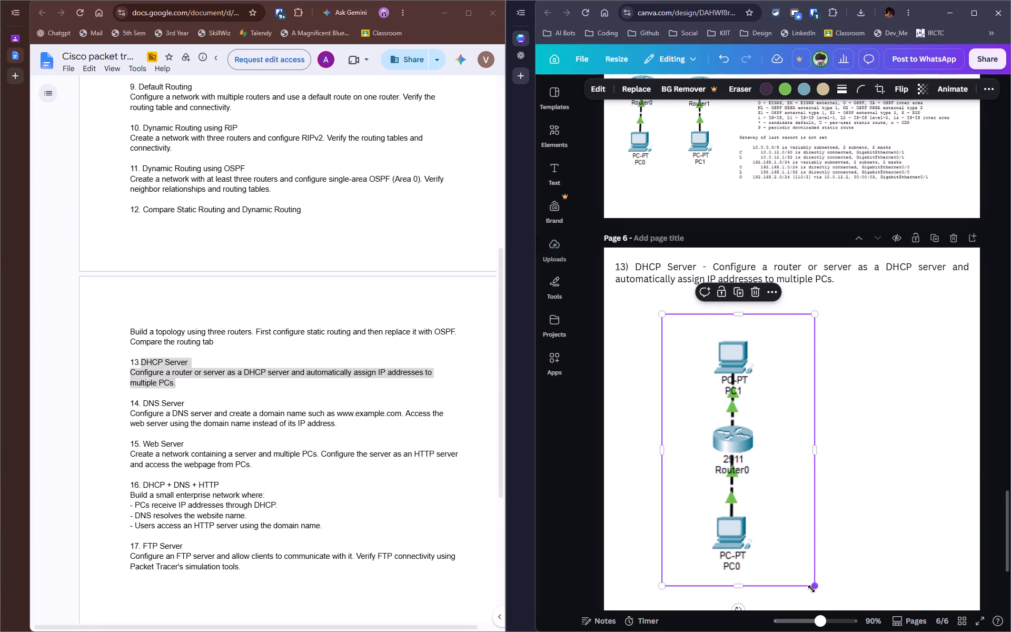
drag(811, 589, 699, 460)
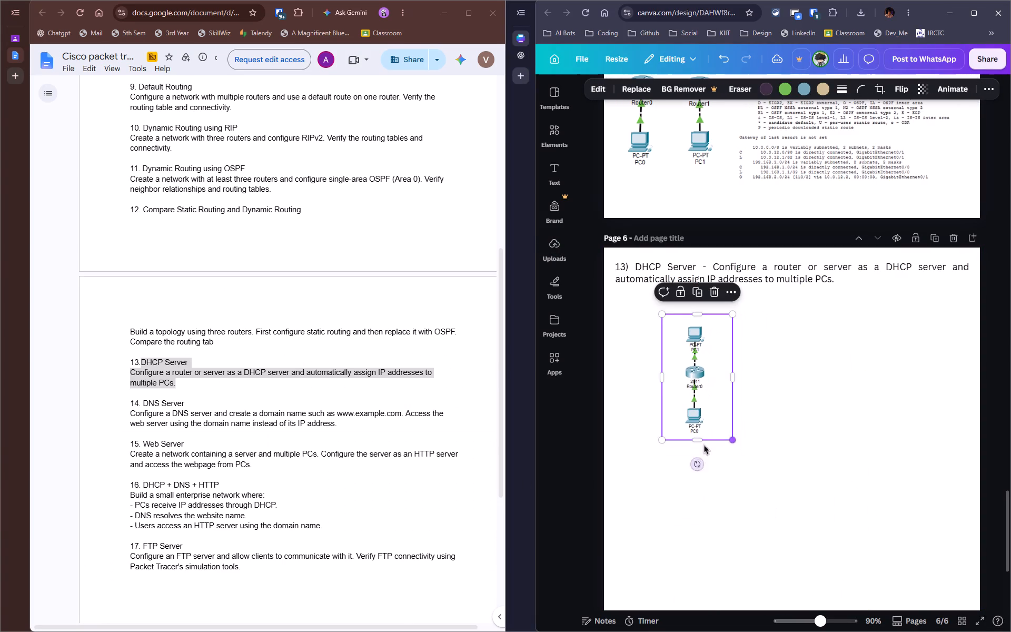
drag(711, 394, 666, 371)
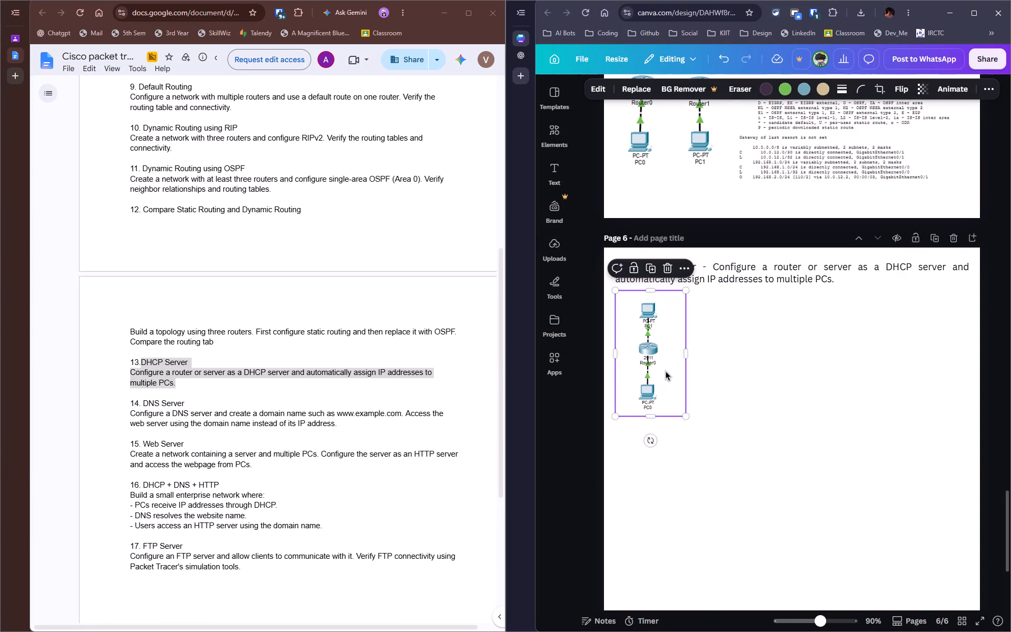
click(773, 375)
Switch to Packet Tracer, open PC1's Command Prompt, and run "ipconfig".
key(alt+Tab)
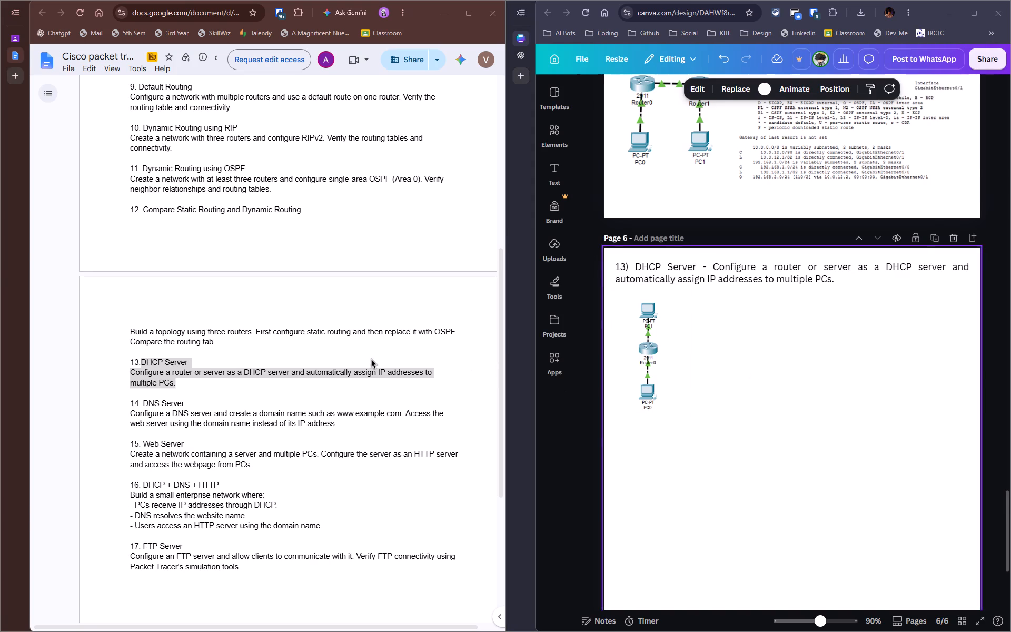
key(alt+Tab)
key(alt+Tab)
key(alt+Tab)
key(alt+Tab)
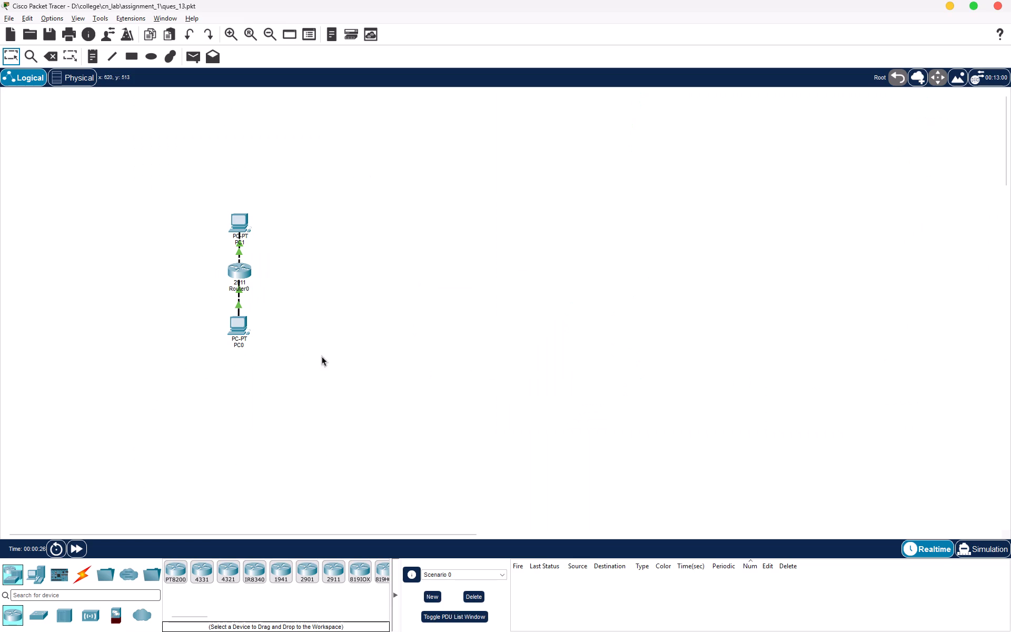
click(230, 221)
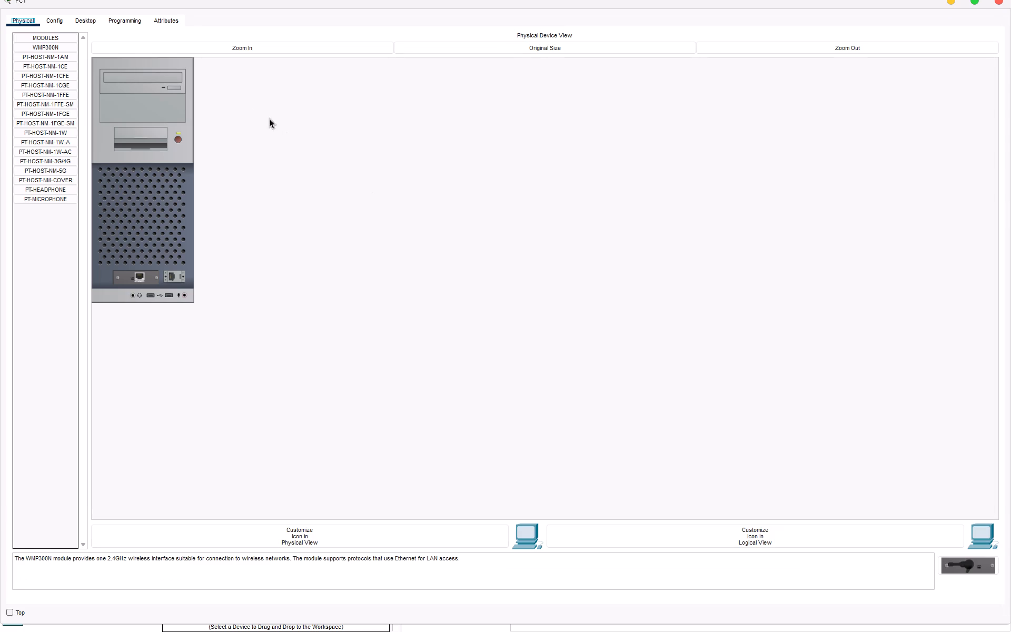
click(92, 34)
click(86, 29)
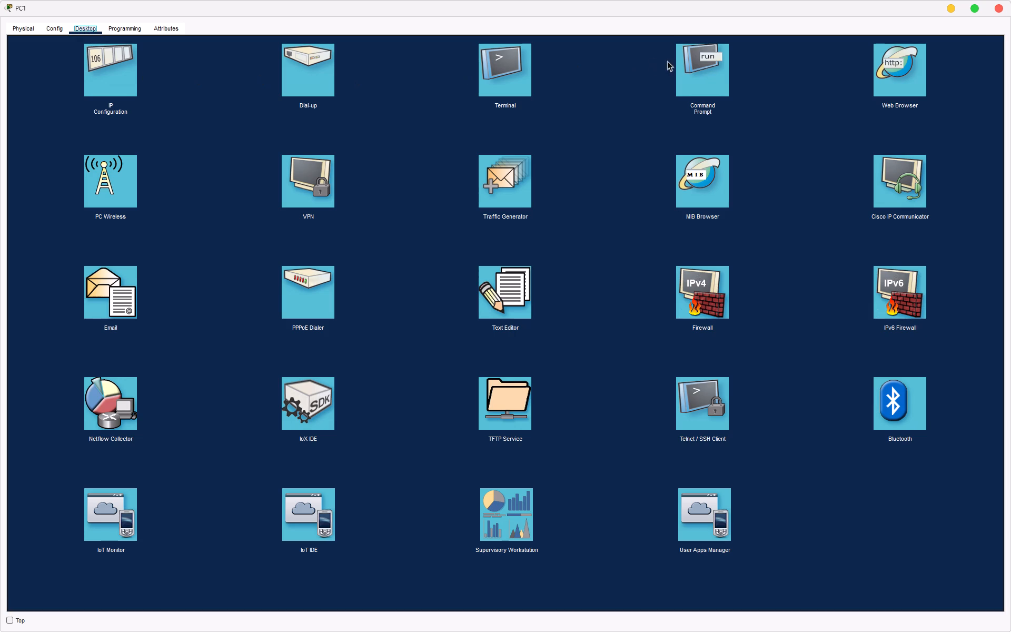
click(679, 65)
click(308, 160)
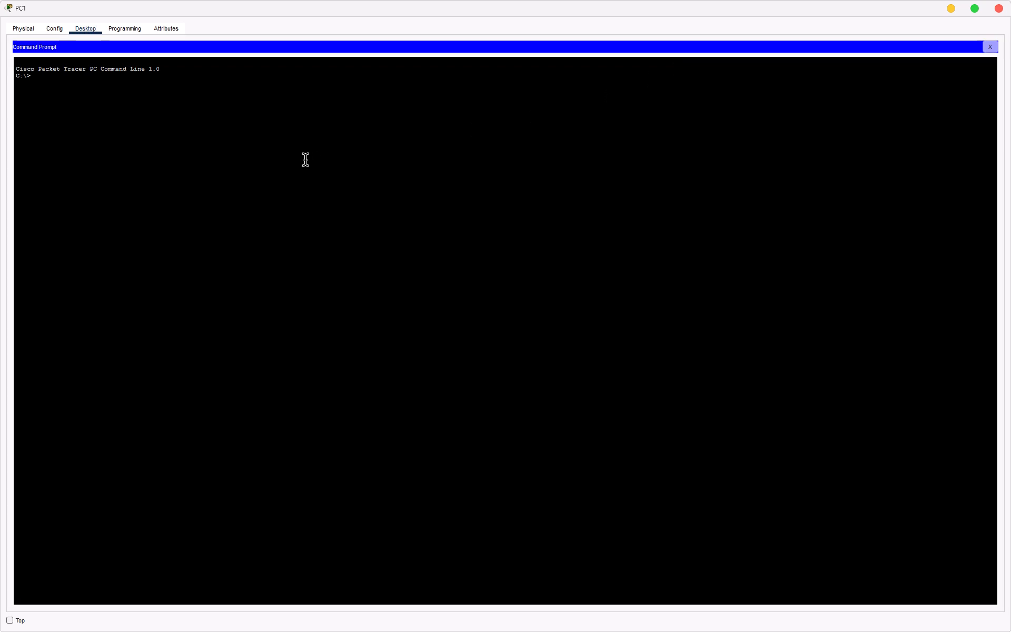
text(ip)
text(config)
key(Return)
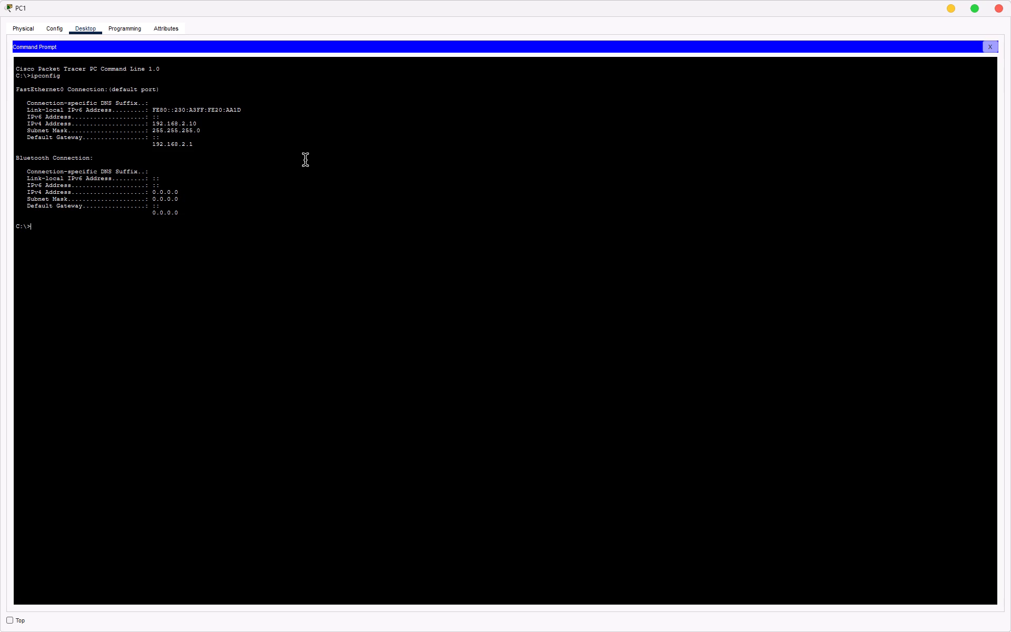
Check ChatGPT's Assignment 13 test commands and run "ping 192.168.1.1" in PC1's Command Prompt.
key(alt+Tab)
key(alt+Tab)
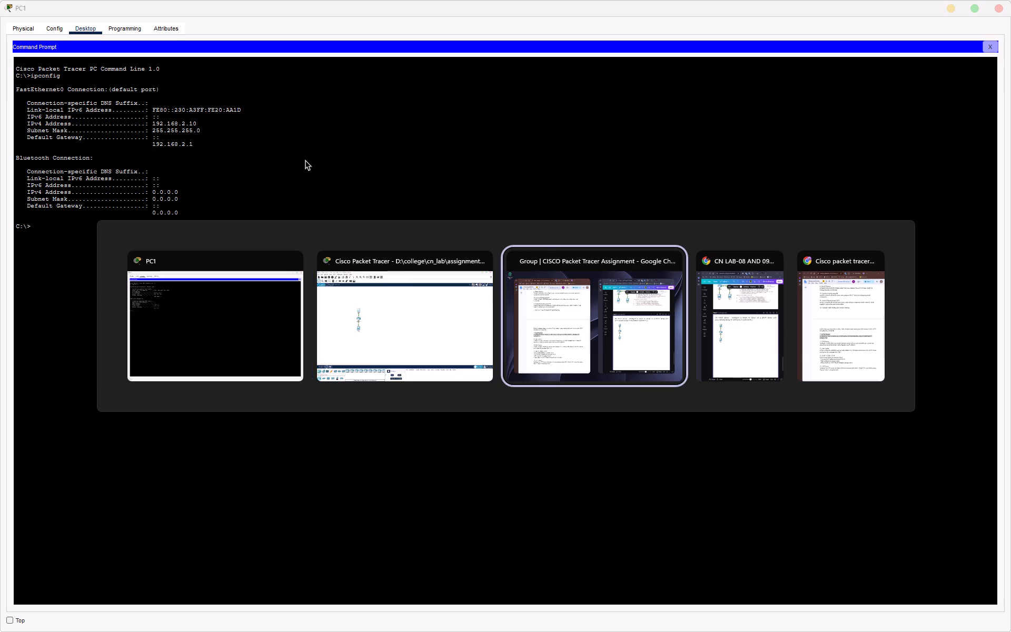
key(ctrl+Tab)
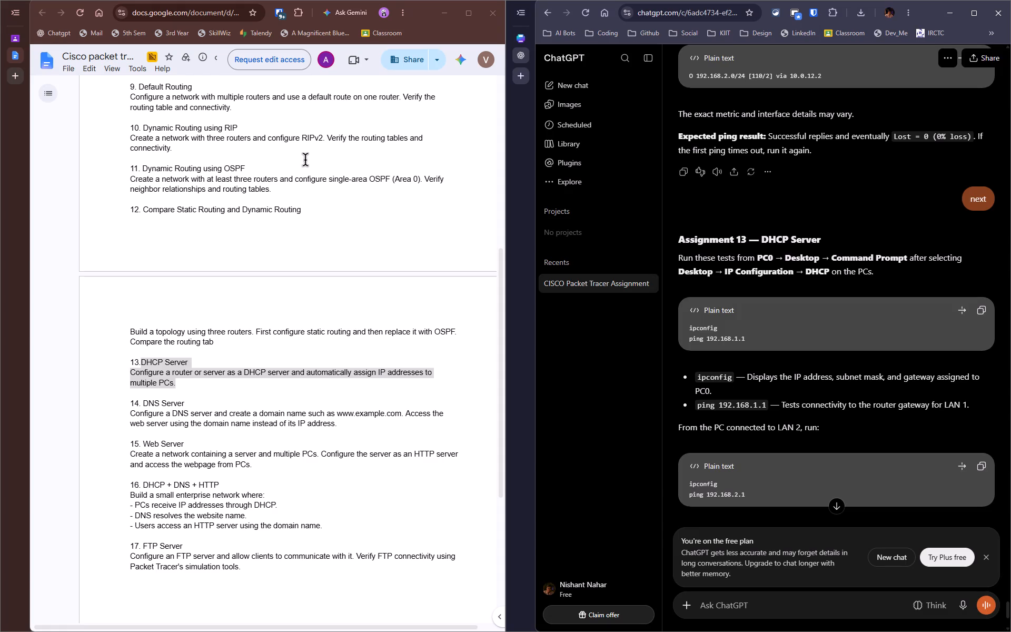
key(alt+Tab)
text(ping 192)
text(.168.1.1)
key(Return)
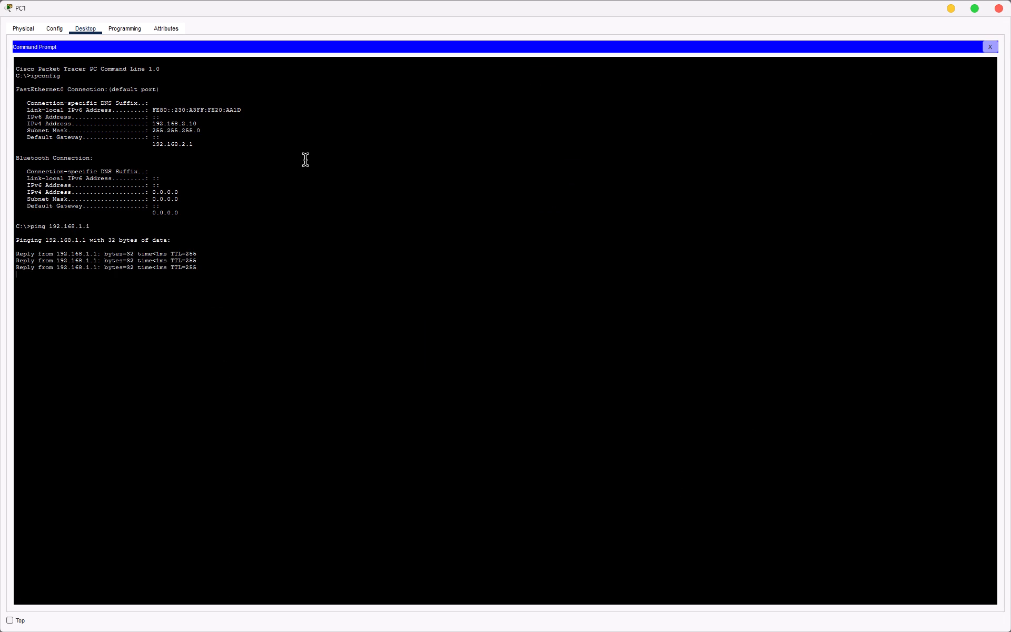
Capture PC1's ipconfig and ping output and paste the screenshot onto page 6 of the Canva report.
key(shift+super+s)
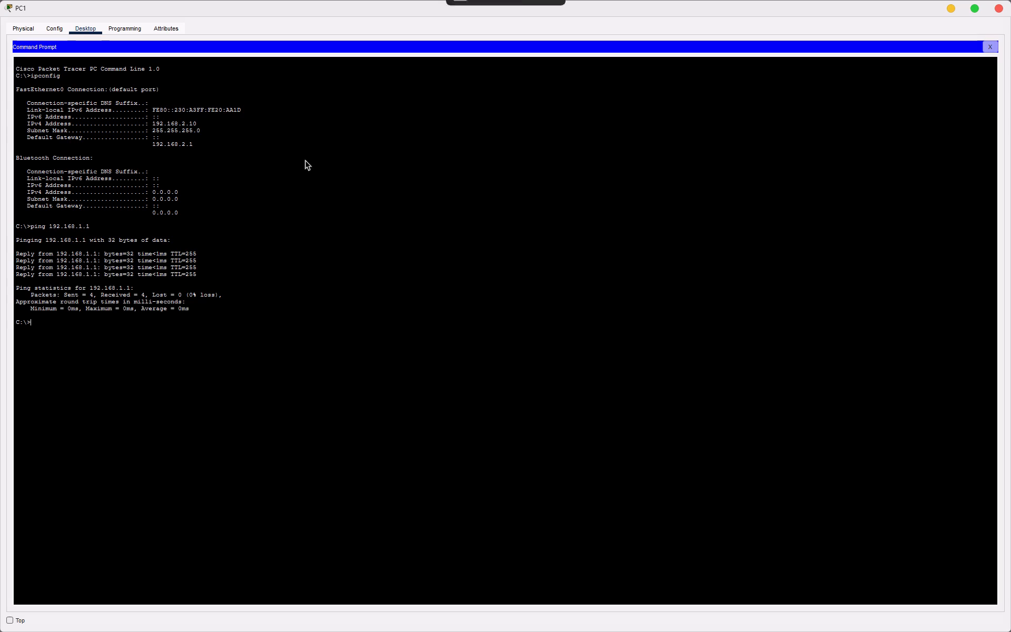
drag(14, 71, 165, 332)
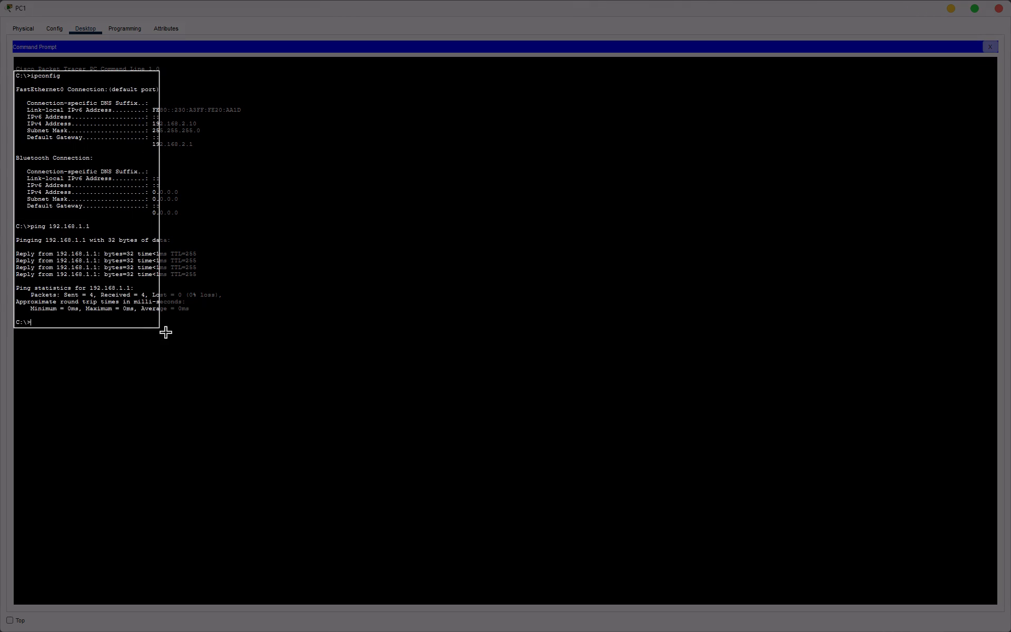
drag(165, 332, 277, 315)
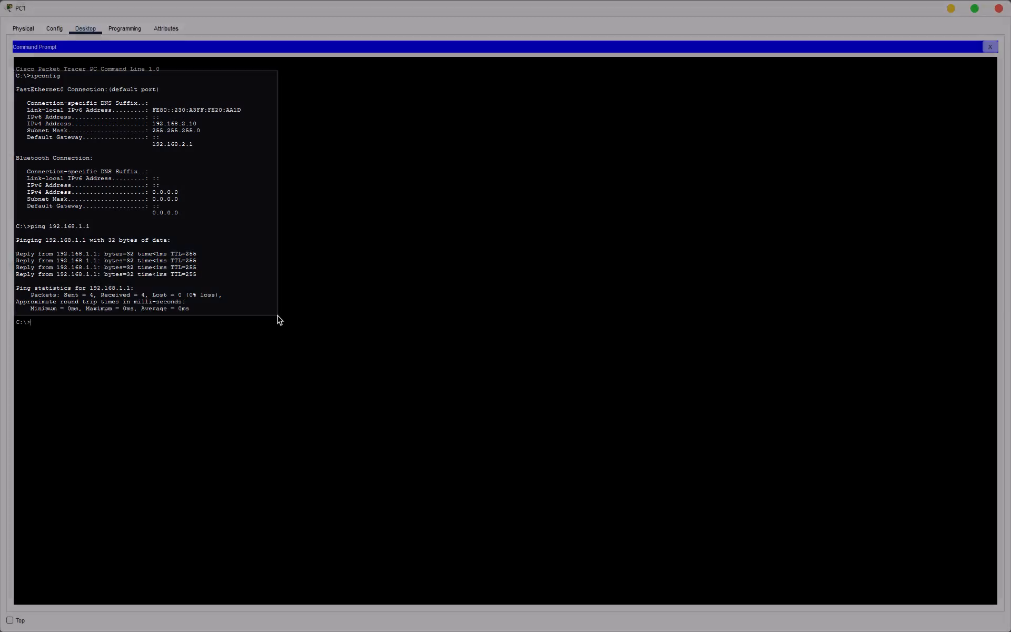
key(alt+Tab)
key(alt+Tab)
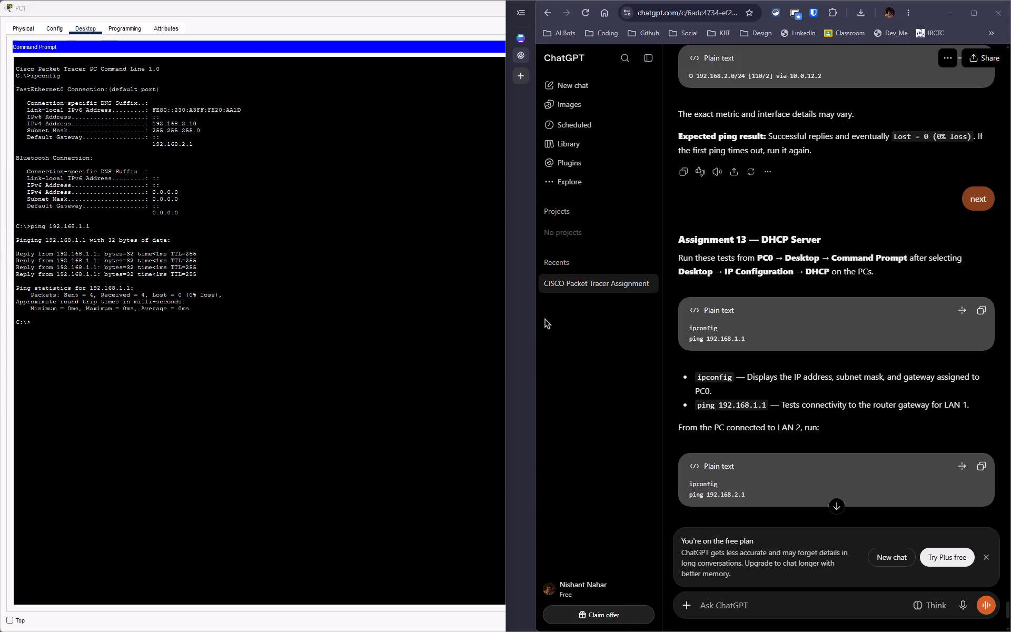
key(ctrl+Tab)
click(715, 323)
key(ctrl+v)
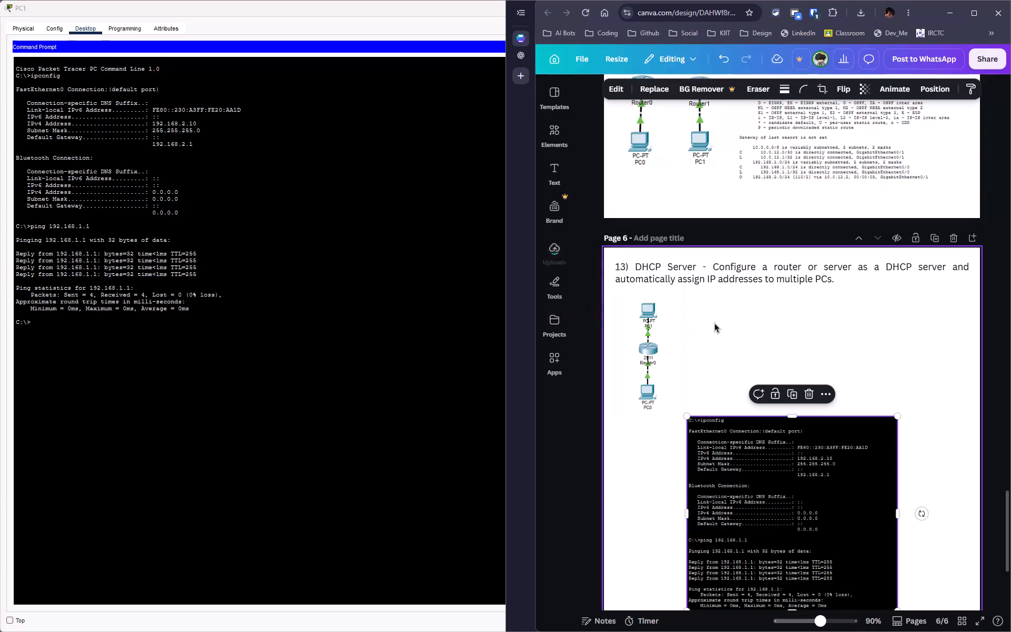
Place the command output image to the right of the topology, just beneath the question 13 text.
scroll(753, 370, down, 2)
drag(797, 424, 801, 299)
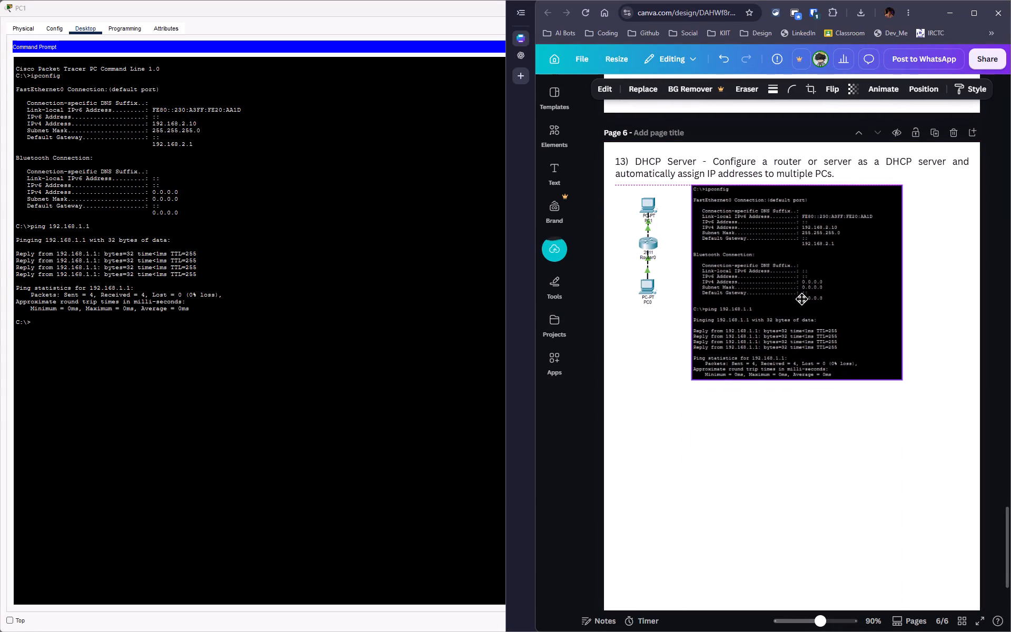
drag(801, 299, 819, 298)
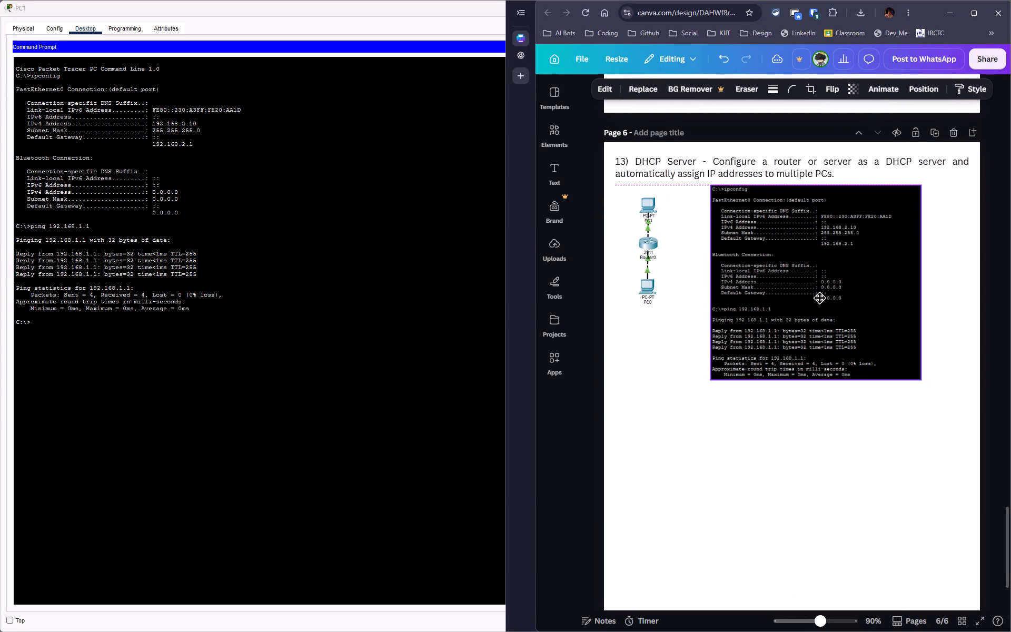
drag(819, 298, 818, 298)
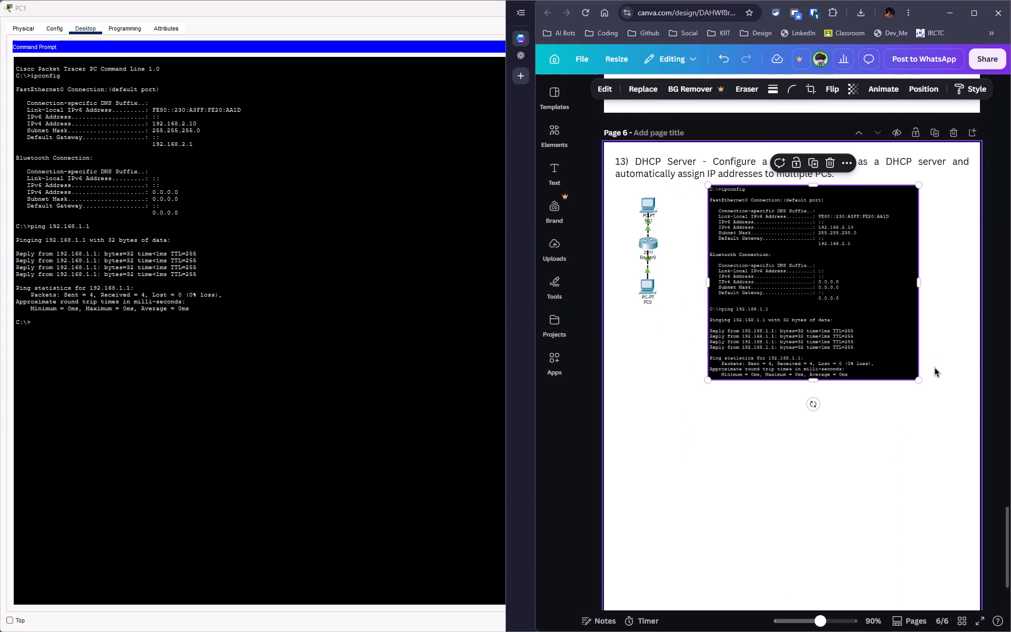
click(648, 281)
drag(782, 285, 794, 284)
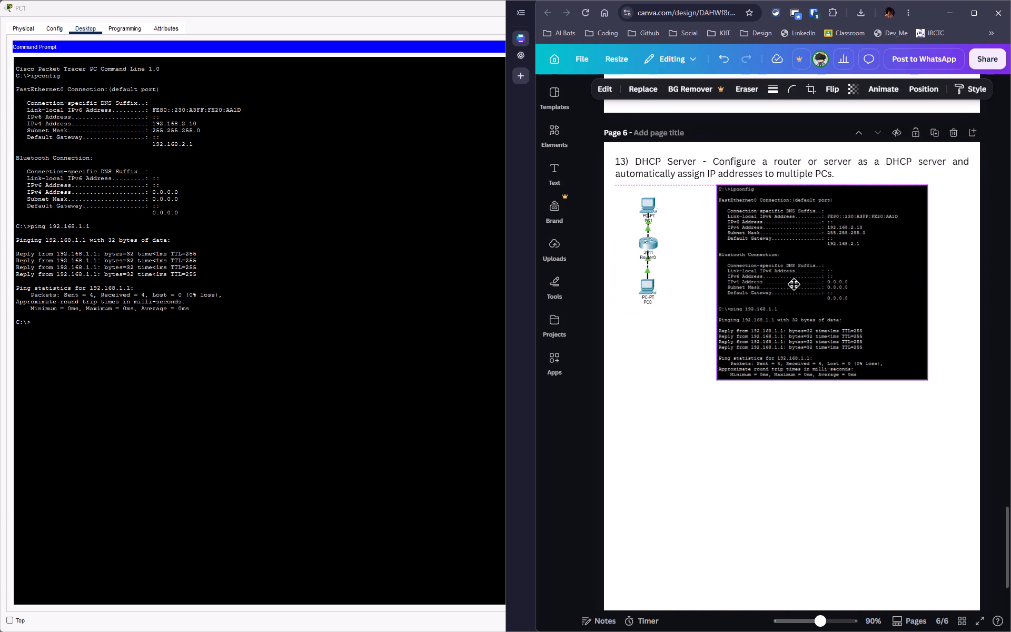
drag(794, 284, 820, 285)
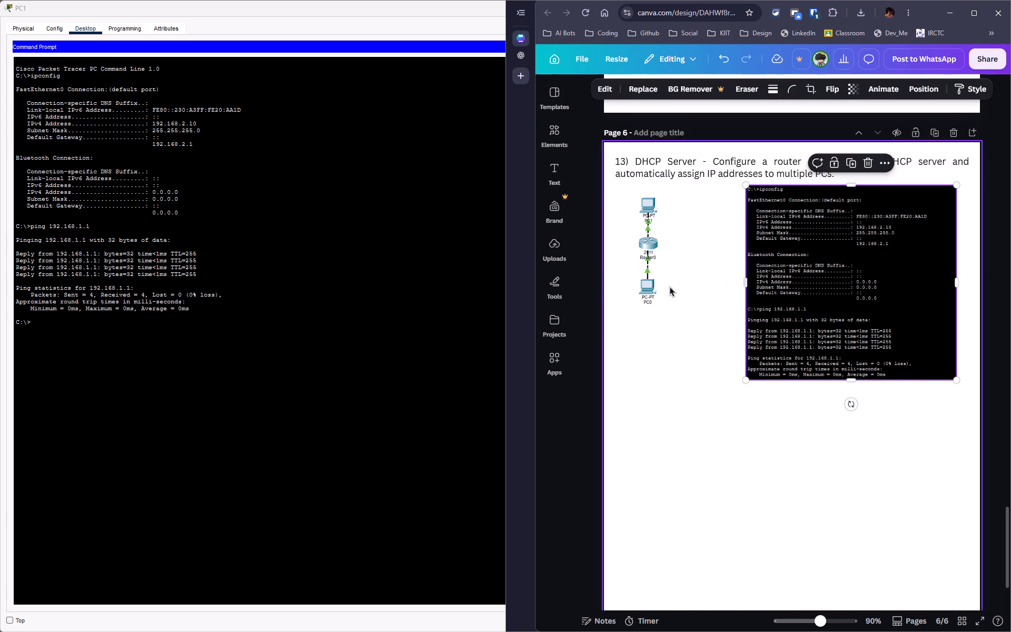
Enlarge the topology image slightly and align its vertical centre with the command output image.
click(646, 285)
drag(688, 310, 707, 319)
drag(663, 296, 680, 321)
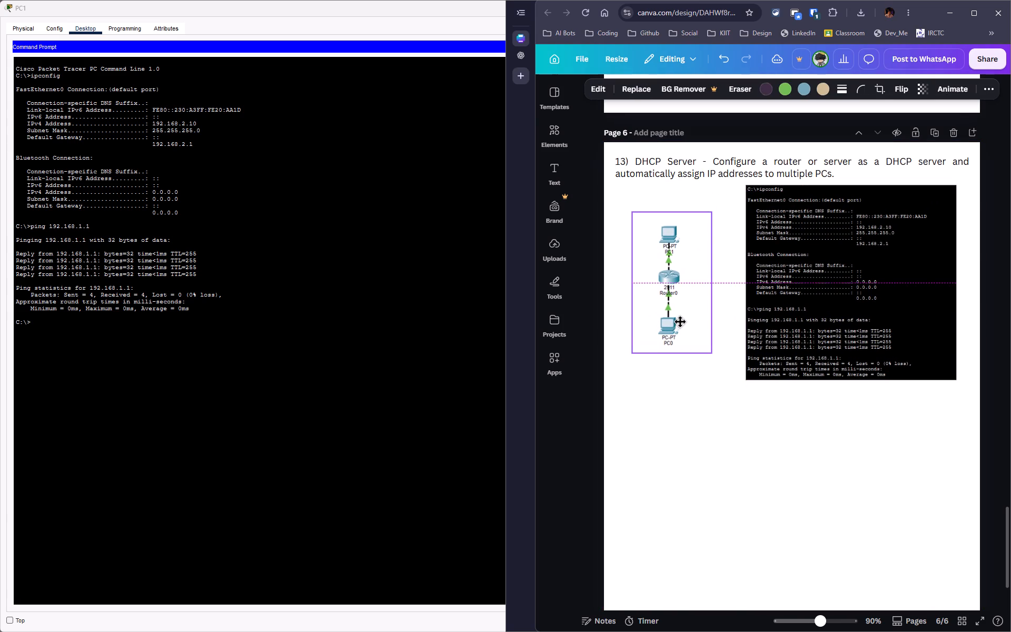
drag(680, 321, 669, 322)
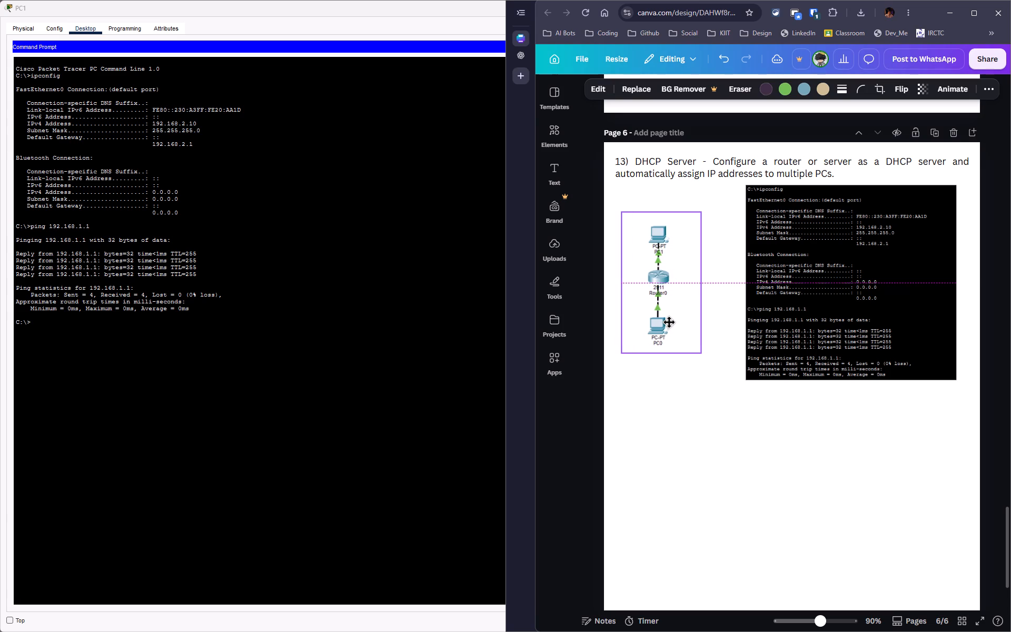
drag(669, 322, 665, 322)
Move the command output image closer to the topology and shrink it to roughly the topology's height.
click(794, 303)
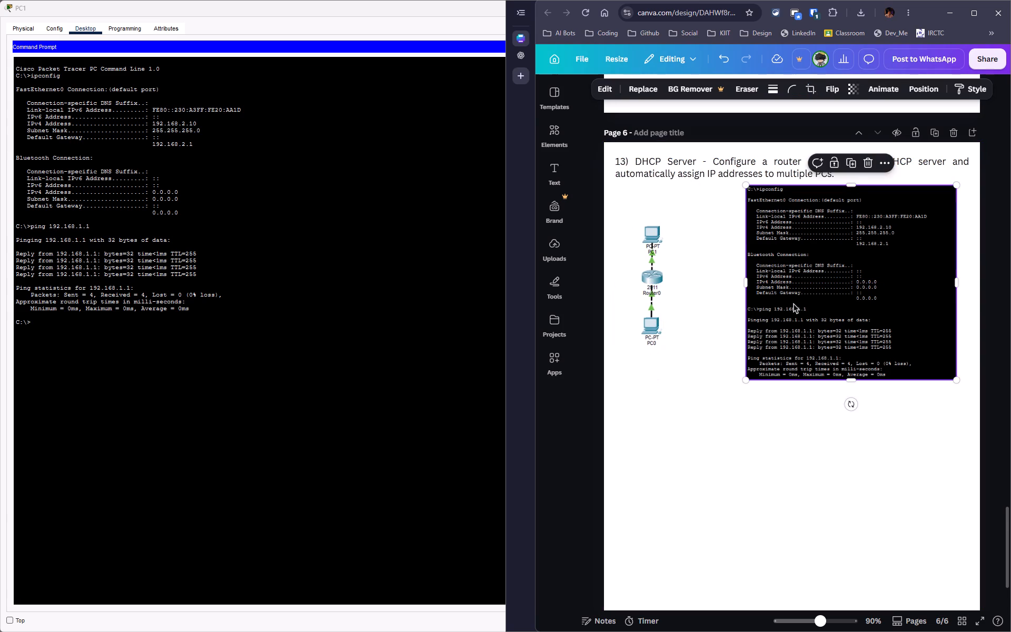
scroll(794, 303, down, 2)
scroll(769, 301, up, 2)
drag(768, 298, 751, 297)
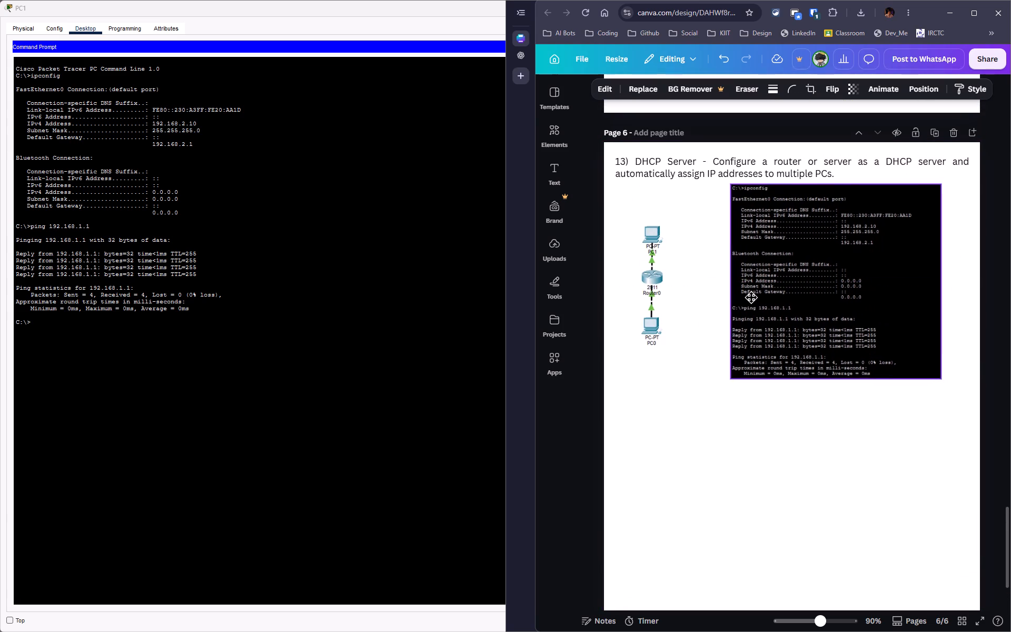
drag(751, 297, 711, 298)
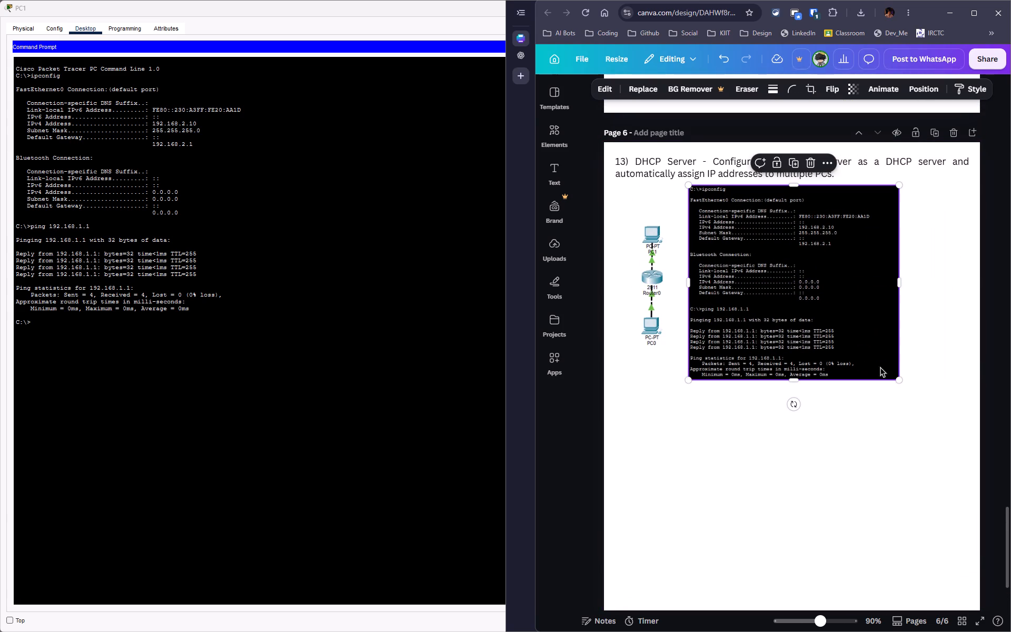
drag(901, 380, 838, 349)
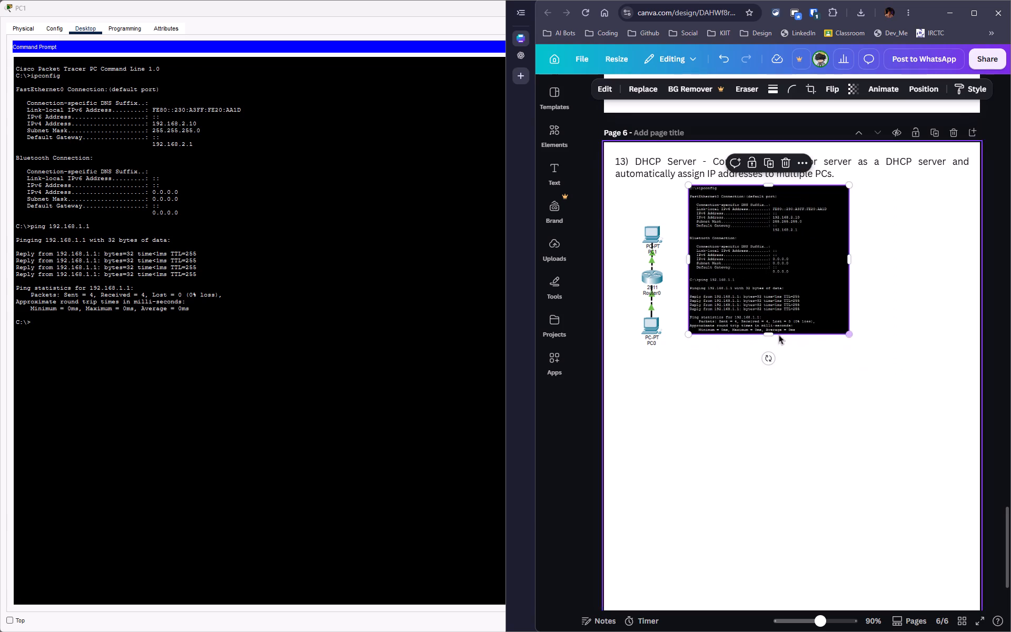
Move the topology image up beneath the question 13 text, then shift the command output image away from it and enlarge it slightly.
drag(642, 315, 642, 288)
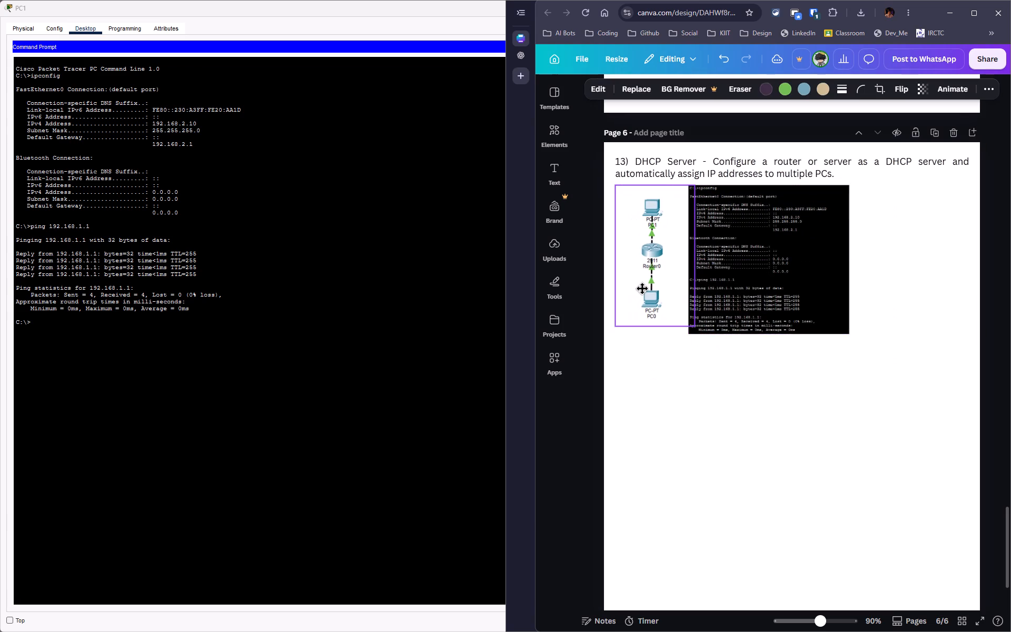
drag(642, 288, 643, 288)
drag(723, 289, 736, 296)
drag(863, 339, 867, 342)
click(905, 283)
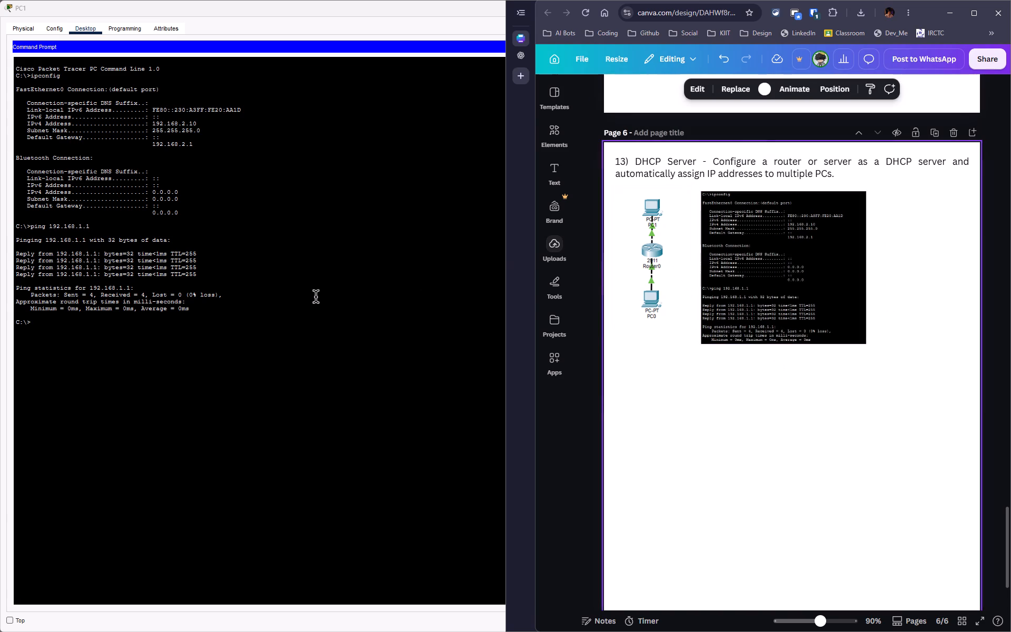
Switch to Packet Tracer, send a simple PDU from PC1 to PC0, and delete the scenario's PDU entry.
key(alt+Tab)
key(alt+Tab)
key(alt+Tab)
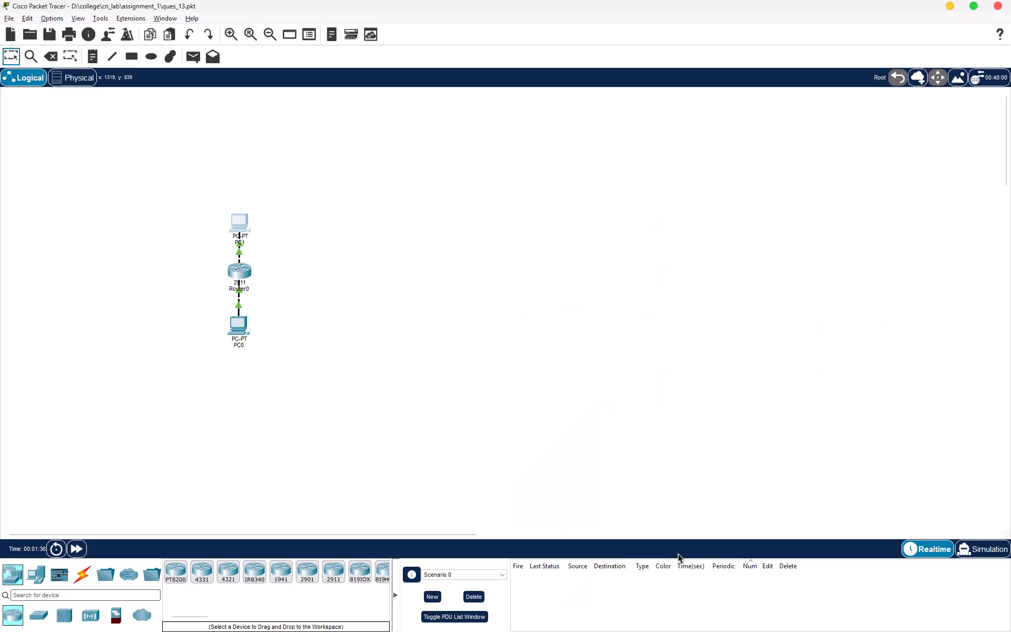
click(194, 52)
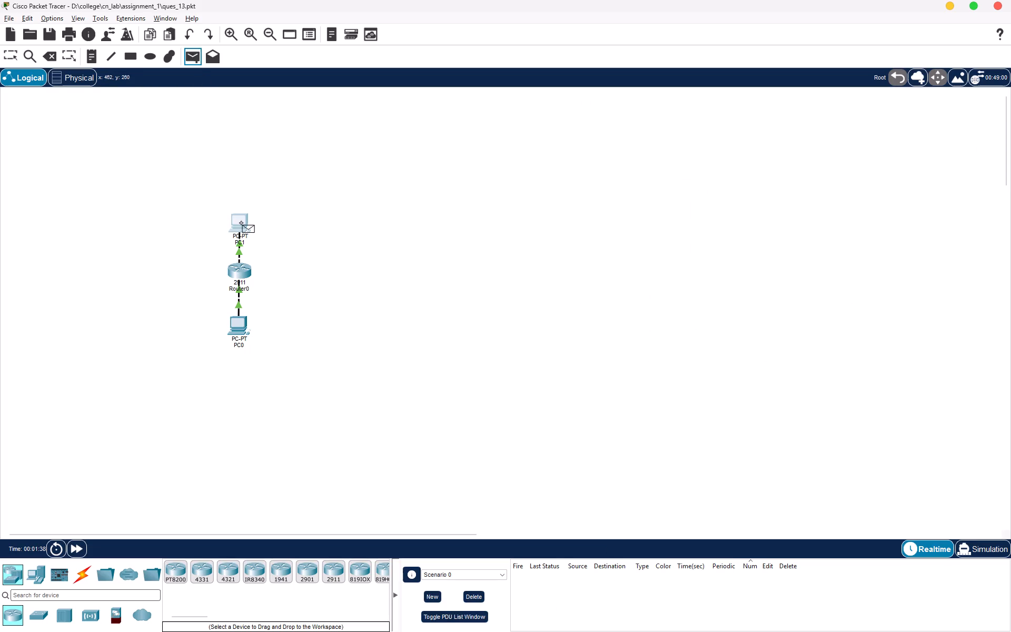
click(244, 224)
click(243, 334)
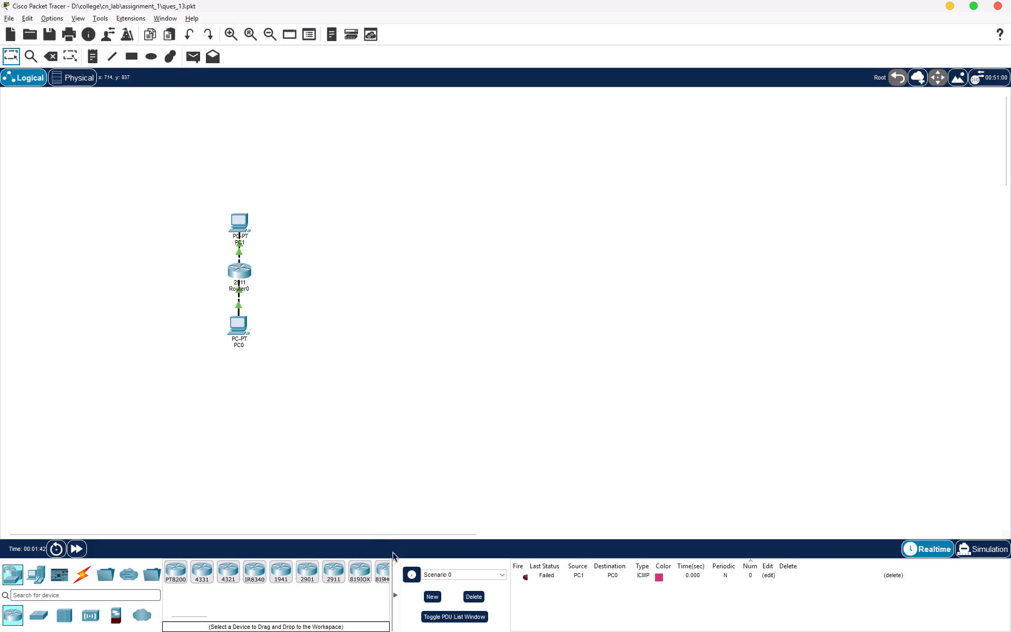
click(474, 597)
Send a simple PDU from PC0 to PC1.
click(194, 66)
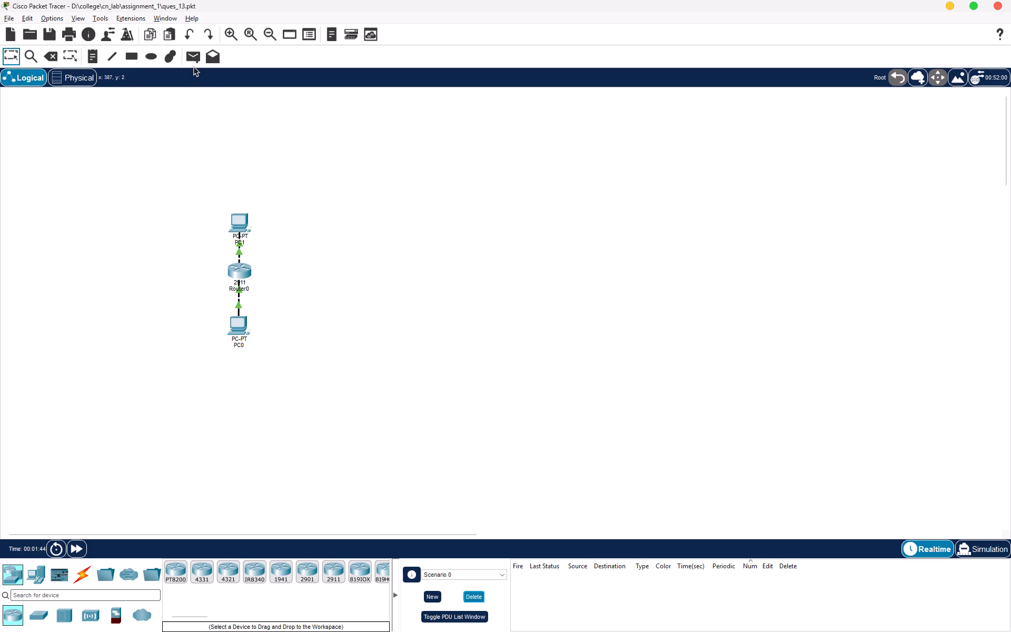
click(194, 61)
click(244, 246)
drag(244, 331, 244, 320)
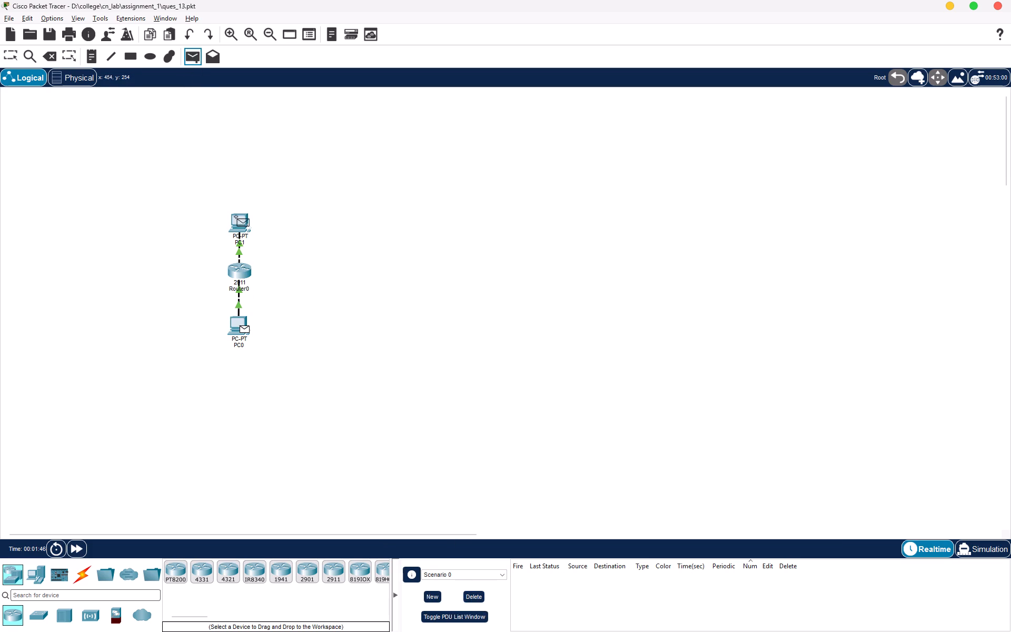
click(242, 224)
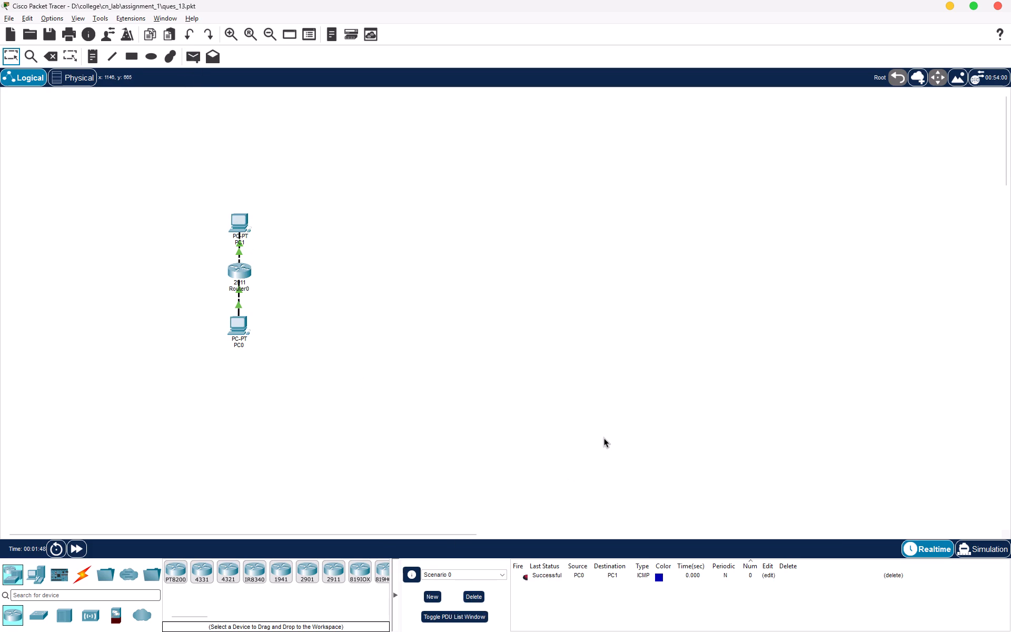
Capture the PC0 to PC1 PDU status row with its column headers and paste the screenshot onto page 6 of the Canva report.
key(shift+super+s)
drag(508, 558, 648, 591)
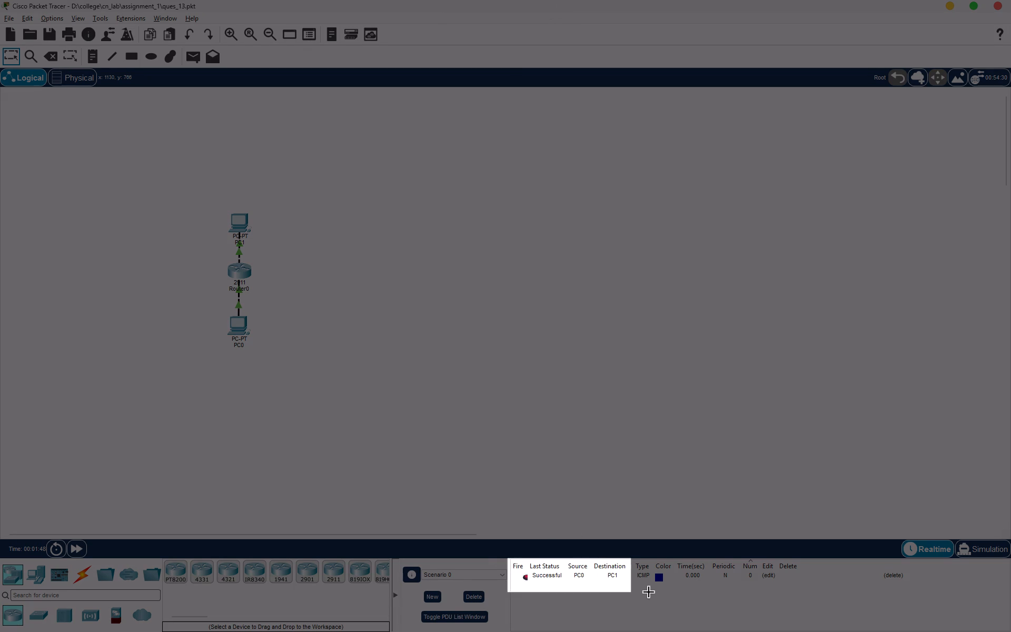
drag(648, 591, 707, 591)
key(alt+Tab)
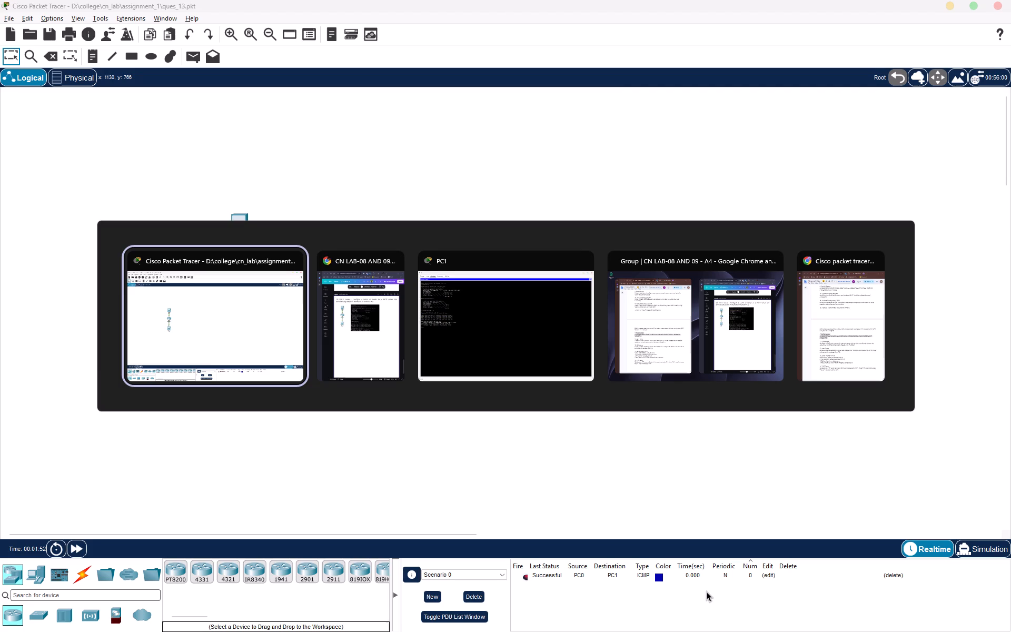
key(alt+Tab)
key(alt+Tab)
key(alt+Tab)
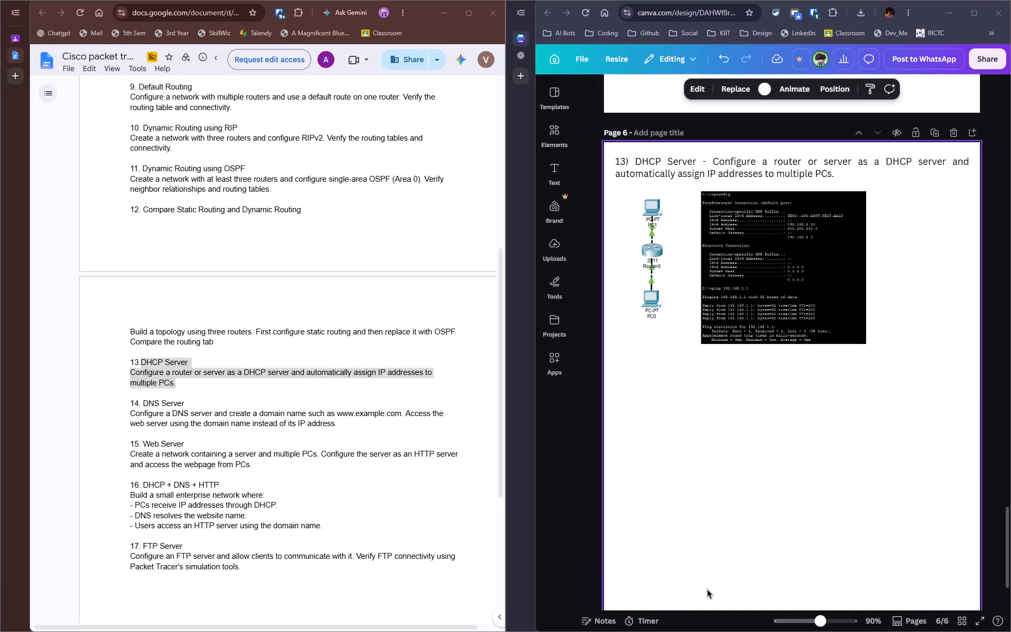
key(ctrl+v)
Move the PDU status image to the empty page area and crop its right side so it ends after the Color column.
drag(798, 411, 925, 344)
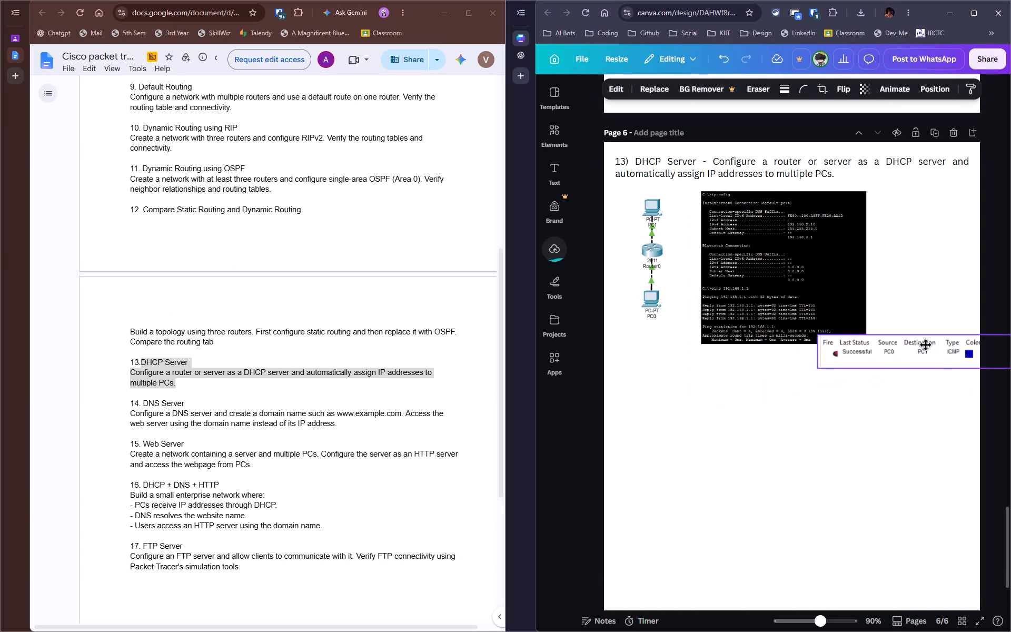
drag(925, 344, 789, 461)
drag(881, 460, 860, 460)
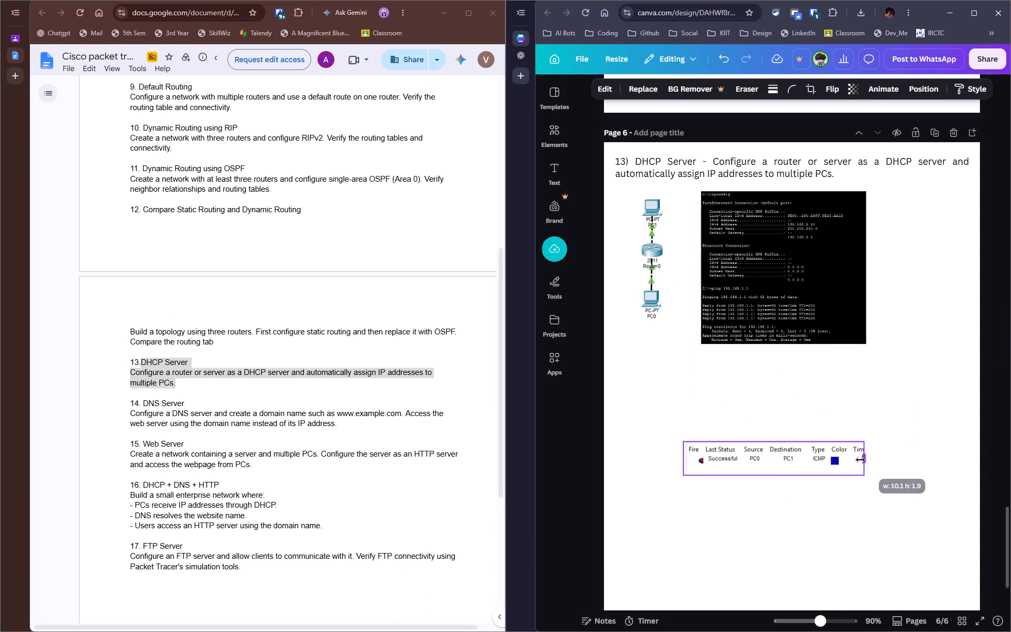
drag(860, 460, 849, 460)
Shrink the PDU status image and place it at the right side of the command output image, near its mid-height.
drag(809, 454, 970, 326)
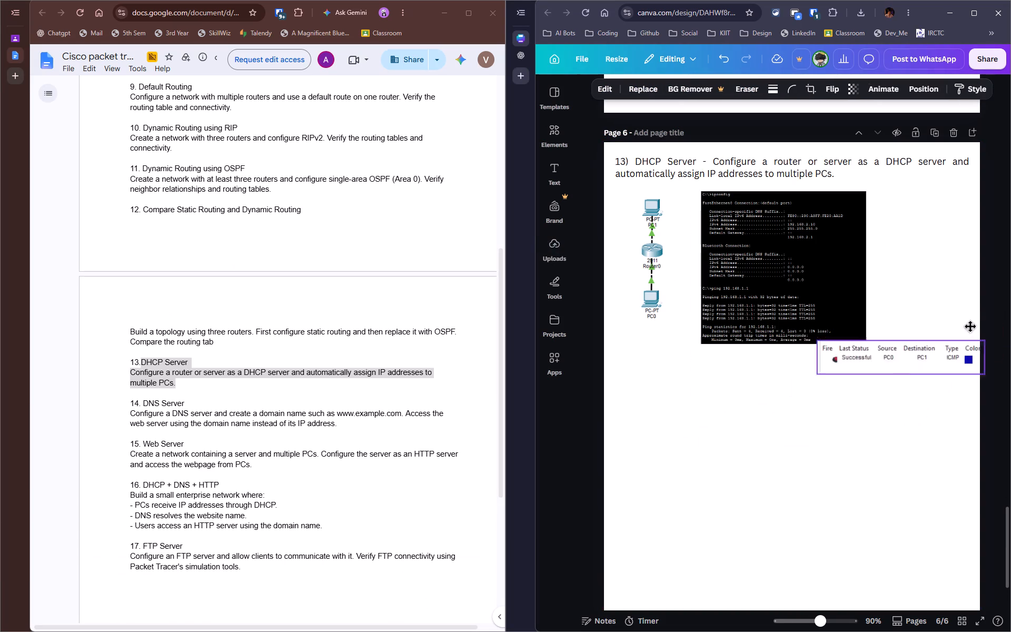
drag(970, 326, 930, 279)
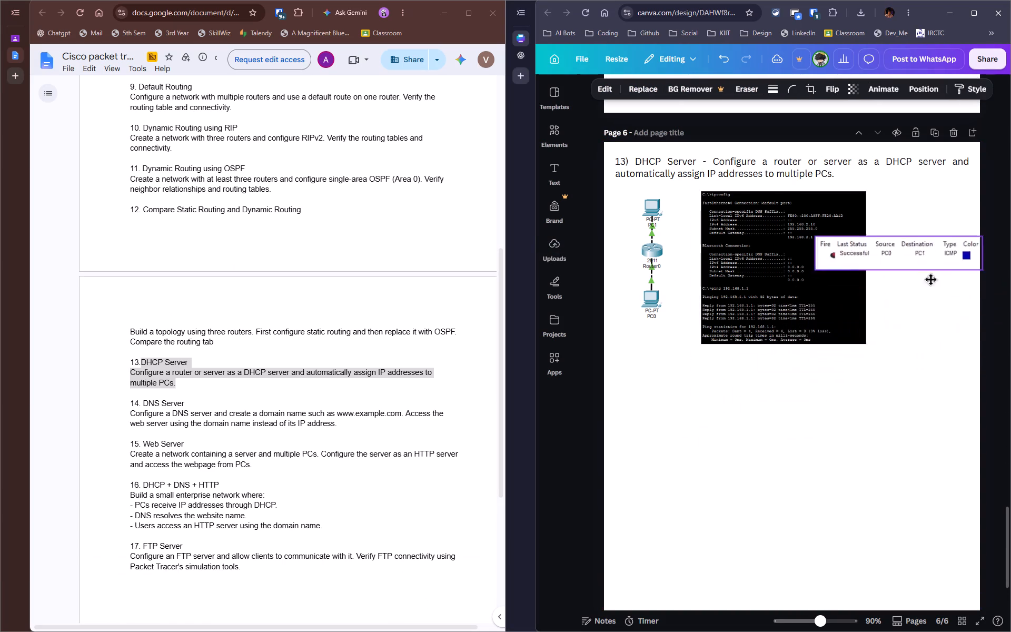
drag(930, 279, 868, 393)
drag(909, 414, 876, 404)
drag(837, 402, 931, 282)
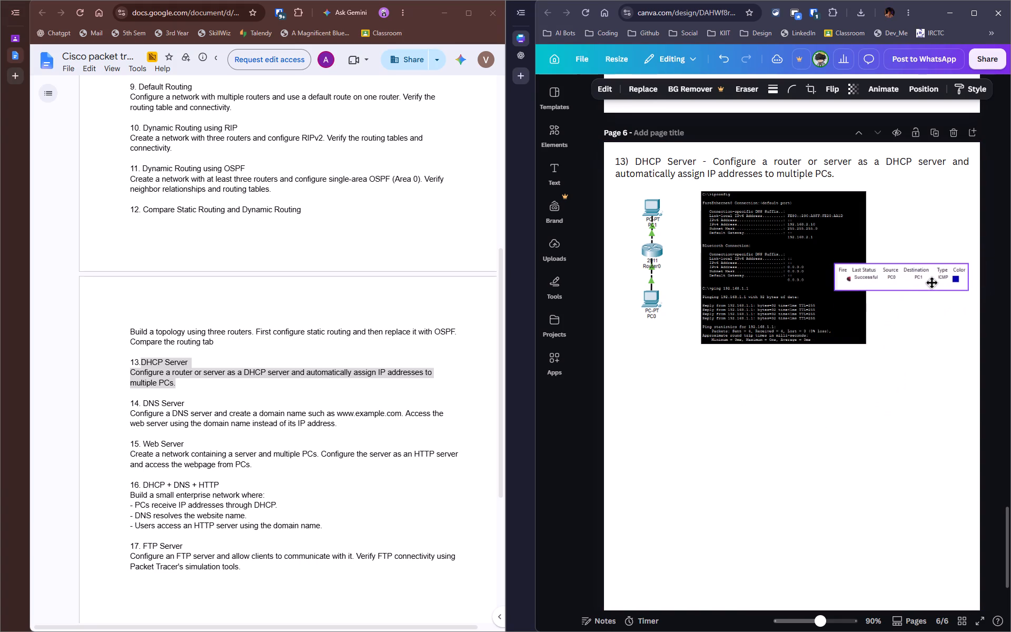
drag(931, 282, 934, 275)
Shift the command output image left, close to the topology, clearing room for the PDU status image.
drag(792, 265, 781, 265)
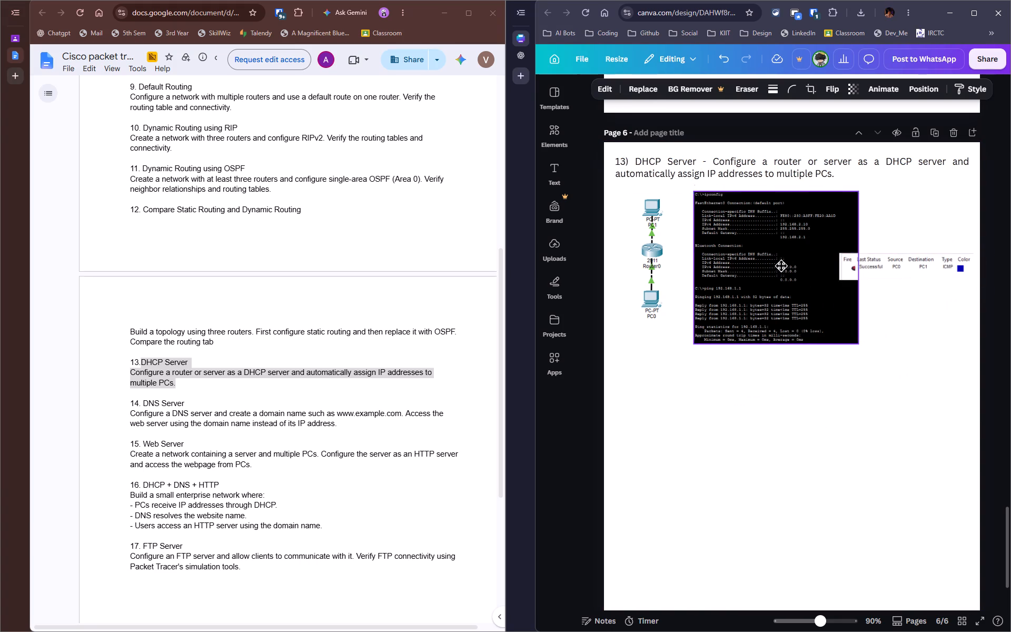
drag(781, 265, 768, 265)
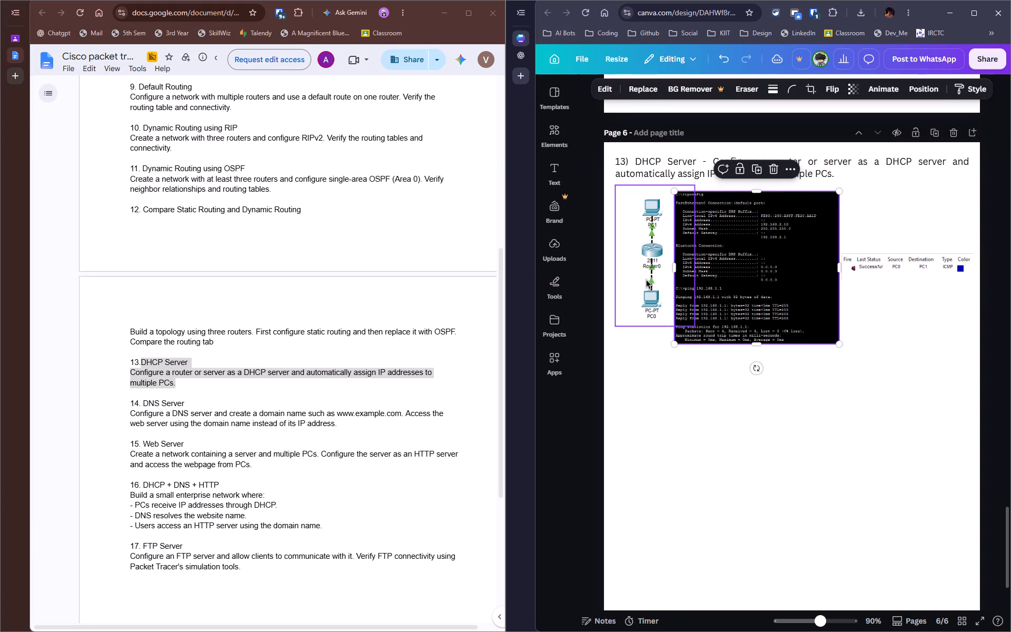
Place the PDU status image just right of the command output image, level with its top edge.
drag(911, 248, 911, 259)
drag(910, 264, 908, 254)
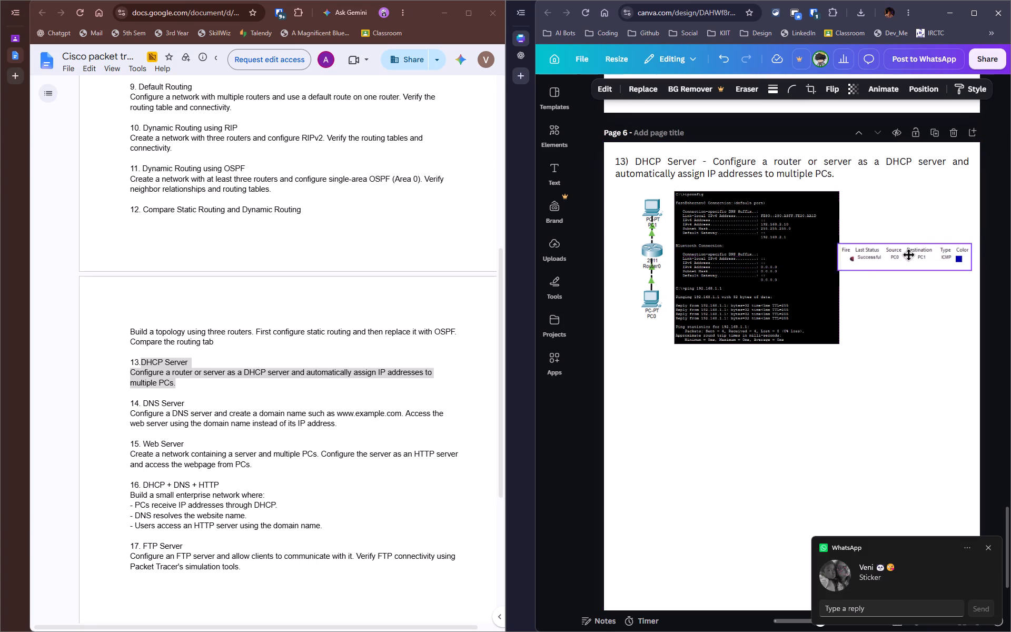
drag(908, 254, 913, 264)
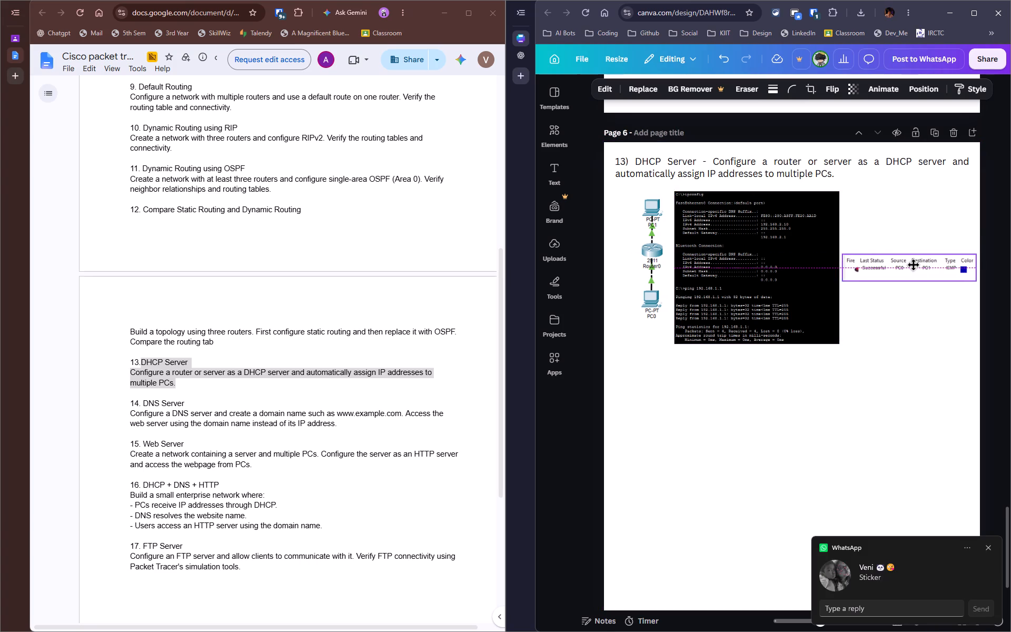
drag(913, 264, 911, 206)
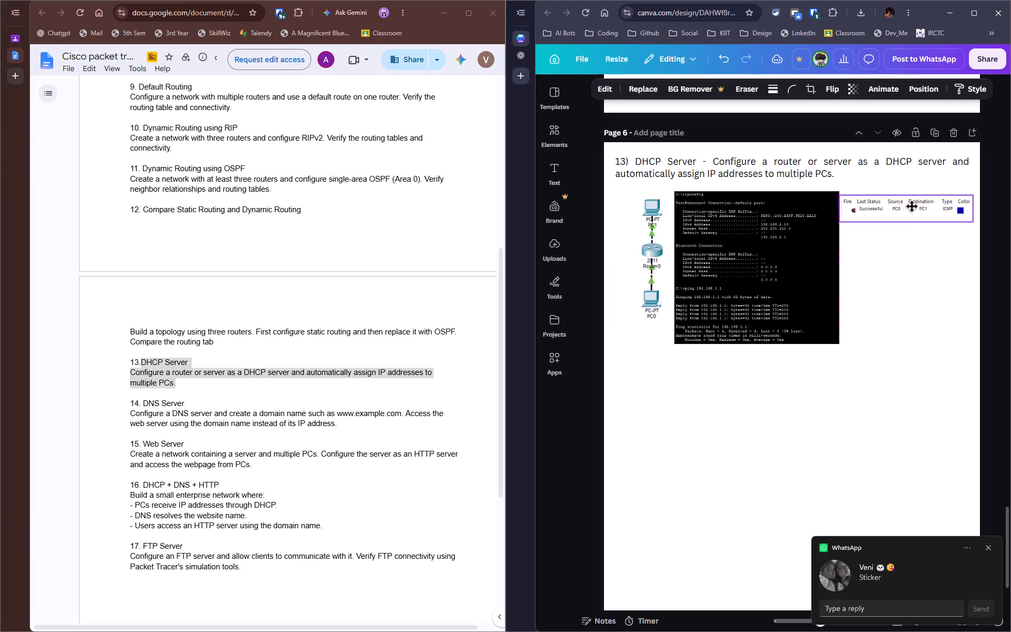
drag(911, 206, 914, 205)
click(884, 330)
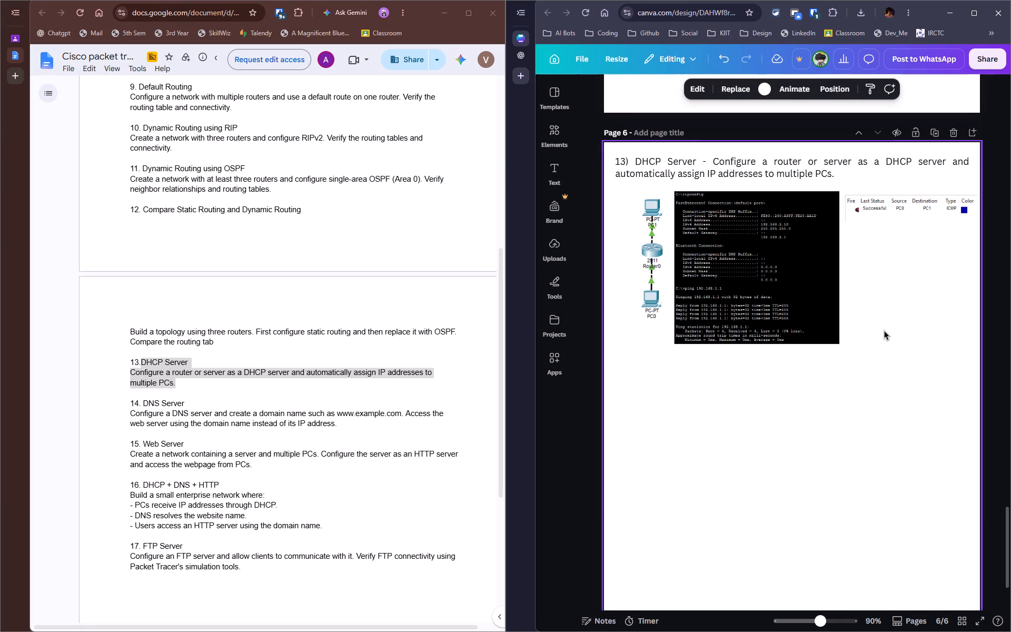
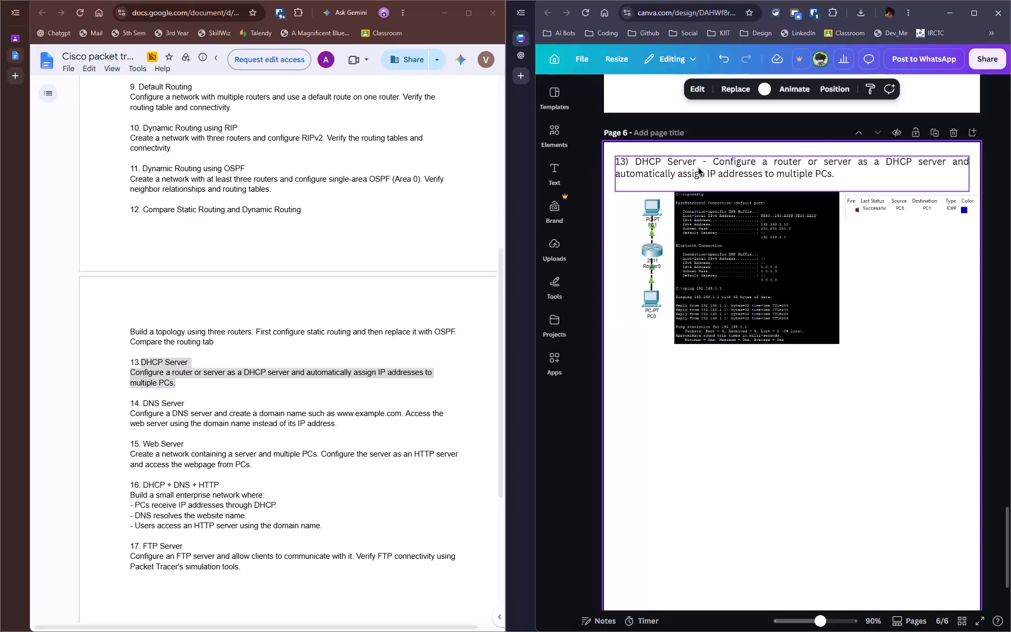
Duplicate the question 13 DHCP Server heading and place the copy directly below the command output image, aligned with the original.
click(698, 167)
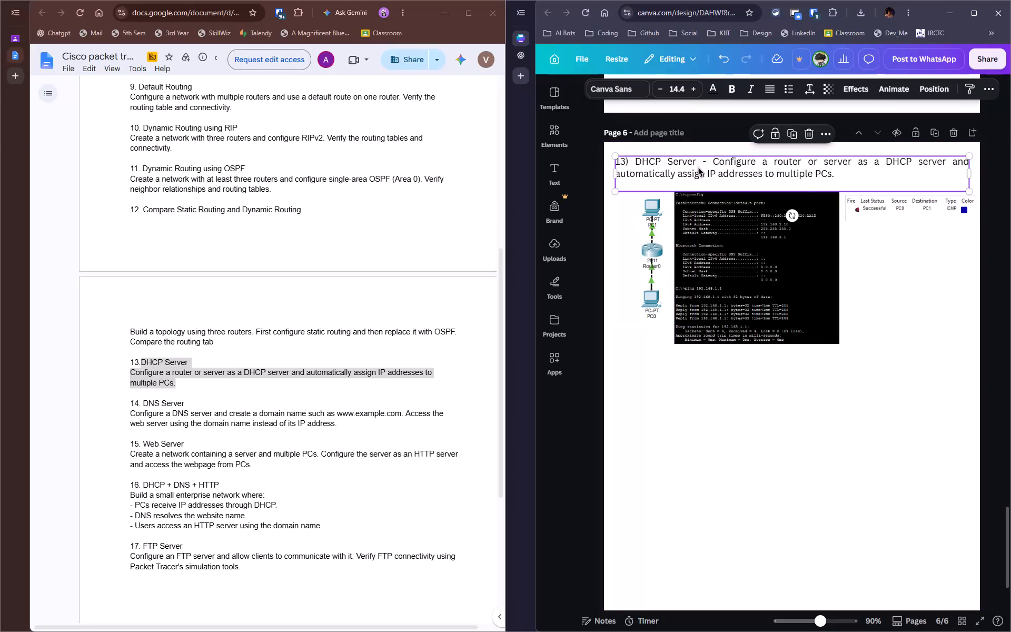
key(ctrl+c)
key(ctrl+v)
key(Left)
key(Left)
key(Left)
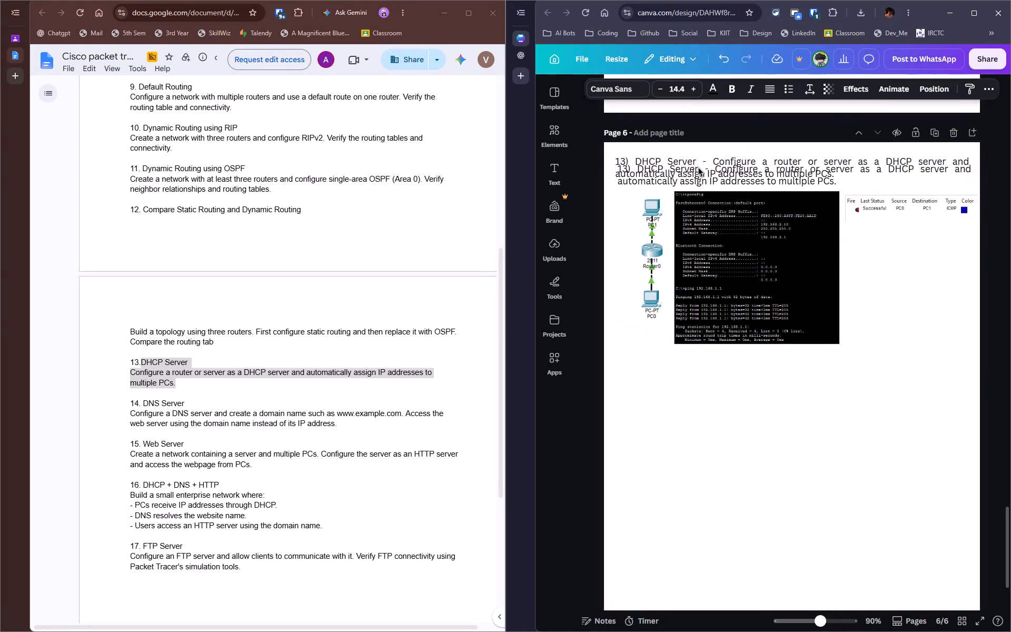
key(Left)
key(Down)
key(Down)
key(Down)
key(Down)
key(Down)
key(Down)
key(Down)
key(Down)
key(Down)
key(Down)
key(Down)
key(Down)
key(Down)
key(Down)
key(Down)
key(Down)
key(Down)
key(Down)
key(Down)
key(Down)
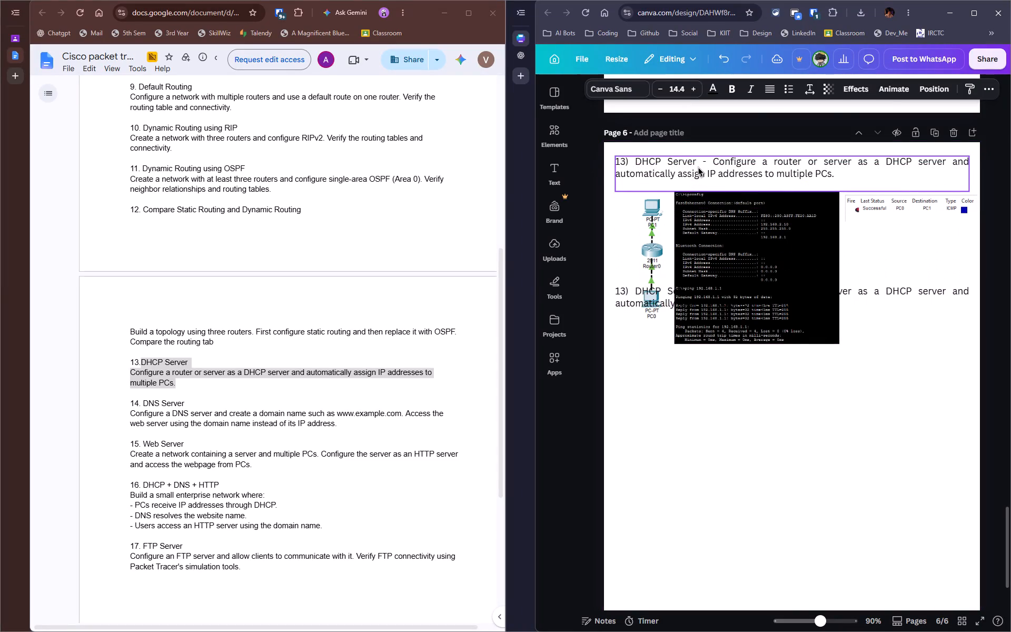
key(Down)
key(Down)
key(Down)
key(Down)
key(Down)
key(Down)
key(Down)
key(Down)
key(Down)
key(Down)
key(Down)
key(Down)
key(Down)
key(Down)
key(Down)
key(Down)
key(Down)
key(Down)
key(Down)
key(Down)
key(Down)
key(Down)
key(Down)
key(Down)
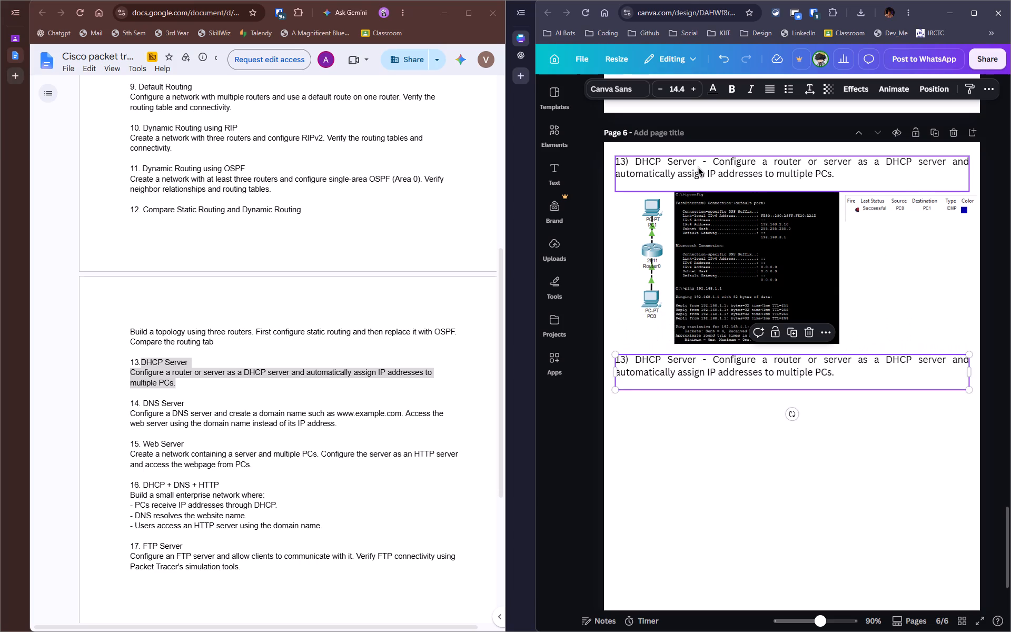
Renumber the original DHCP Server heading at the top of page 6 as 12).
click(623, 362)
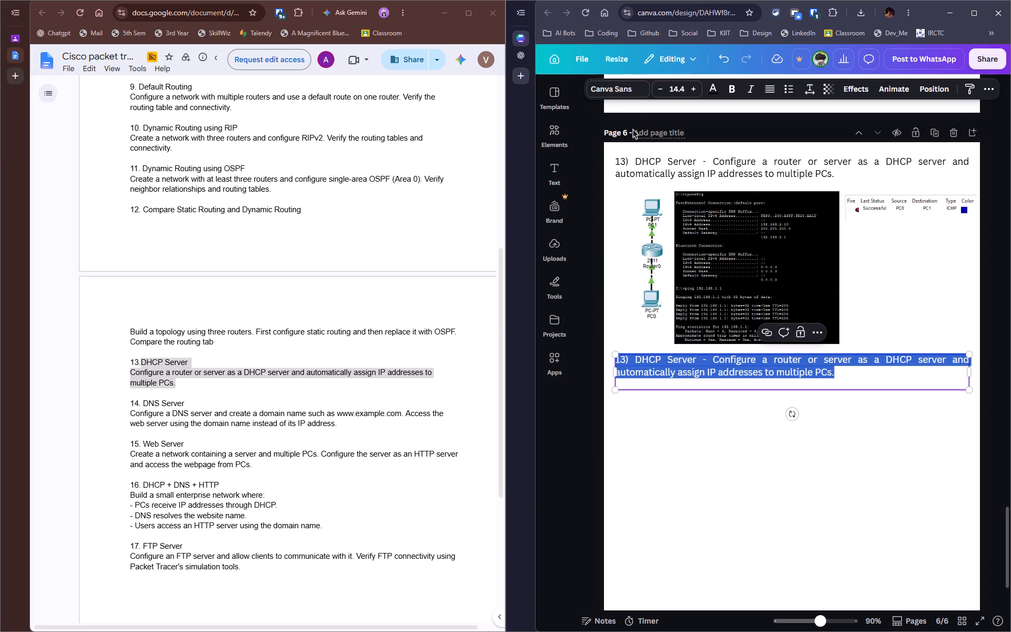
click(620, 164)
click(623, 164)
click(628, 159)
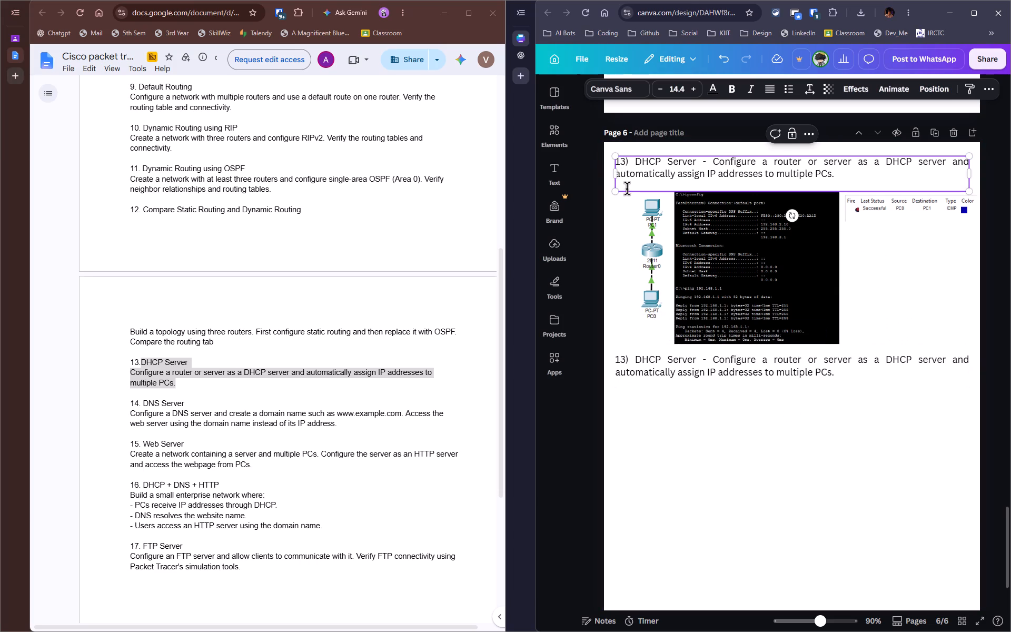
key(Left)
key(BackSpace)
key(2)
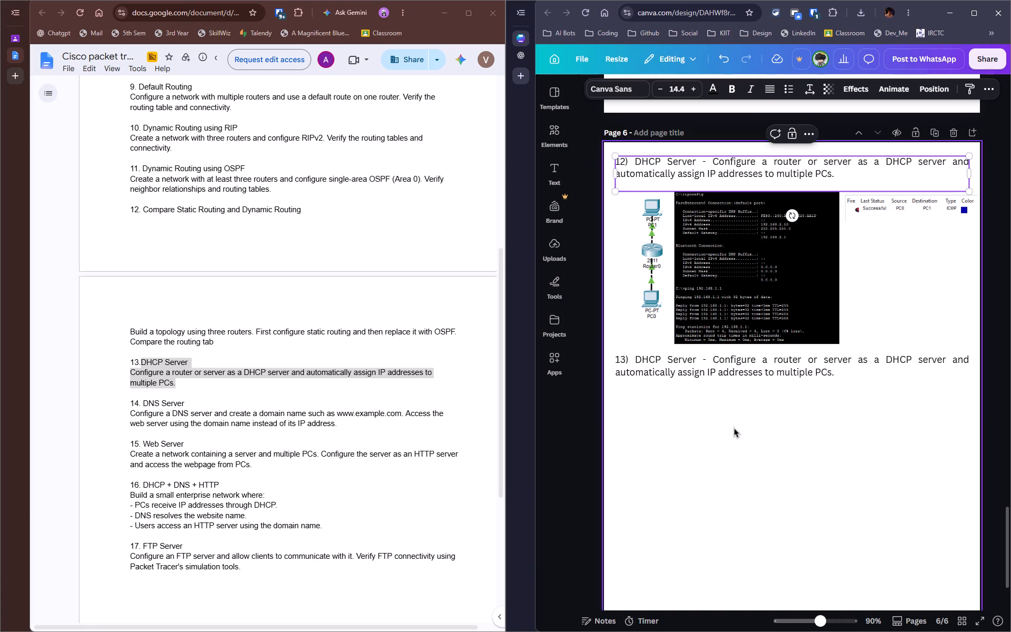
click(754, 417)
Replace the duplicated heading's text with the DNS Server question title and description copied from the assignment document.
scroll(754, 417, down, 7)
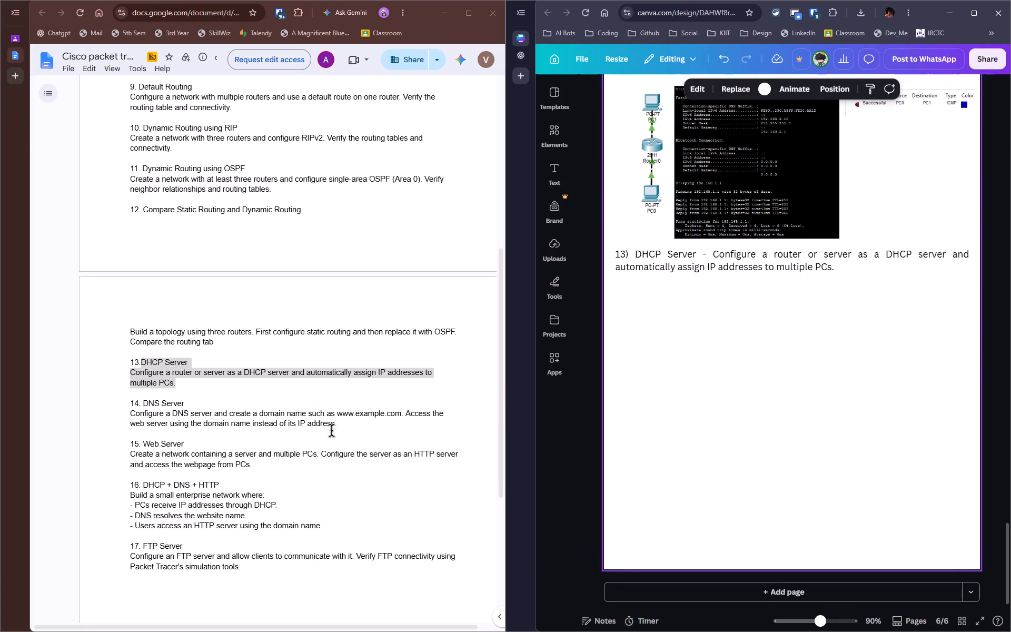
drag(342, 424, 145, 403)
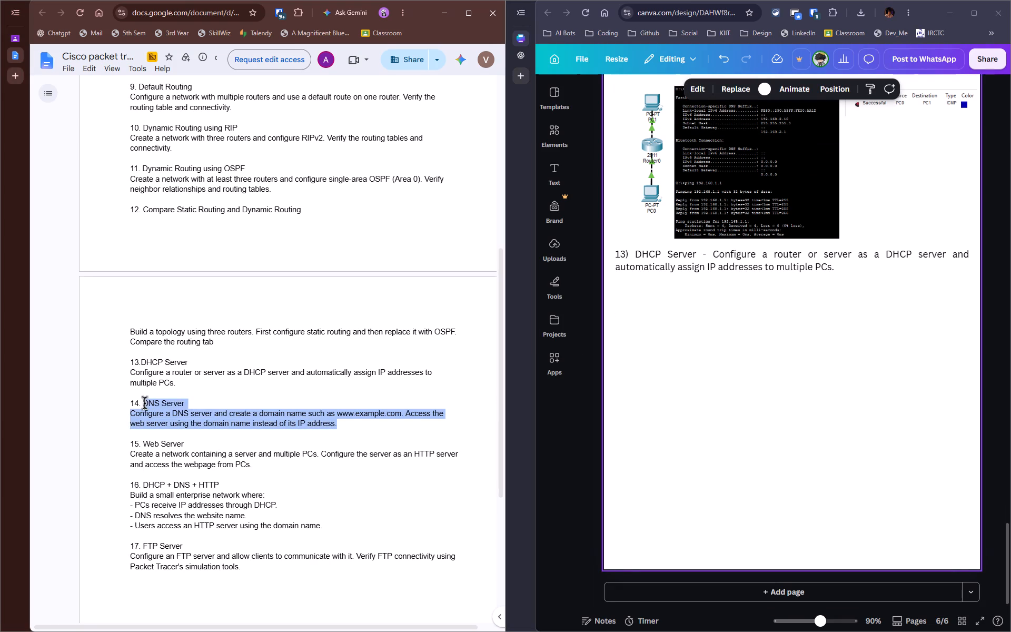
key(ctrl+c)
click(715, 347)
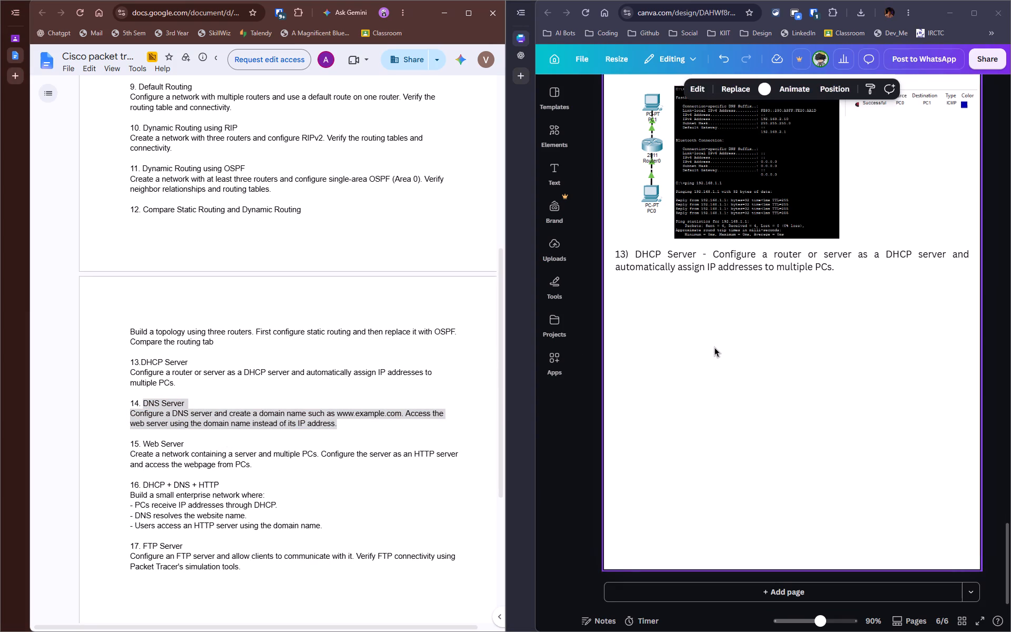
key(ctrl+v)
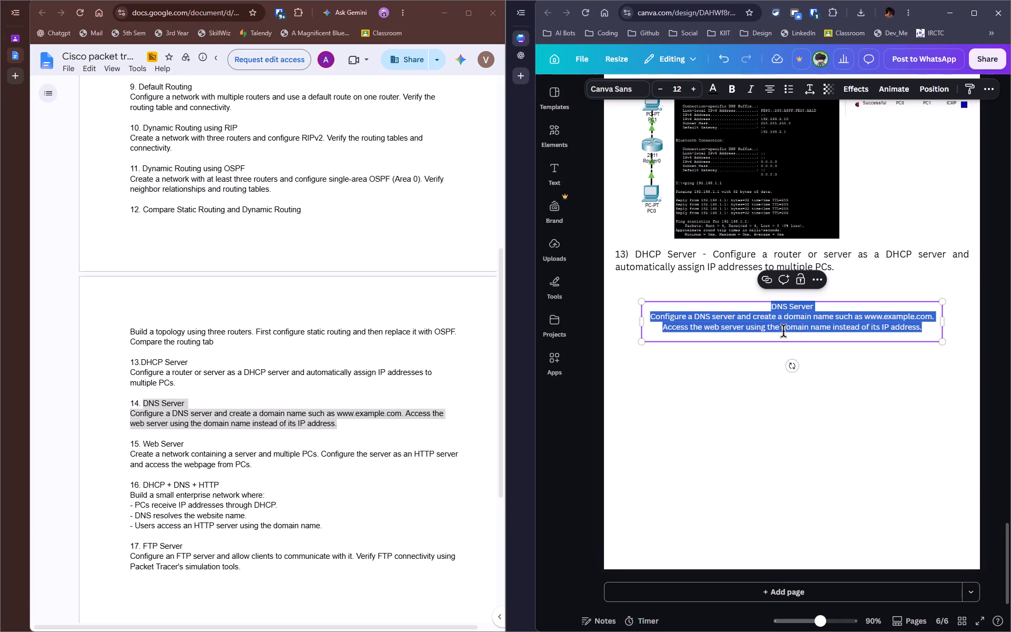
key(ctrl+z)
double_click(702, 261)
key(ctrl+v)
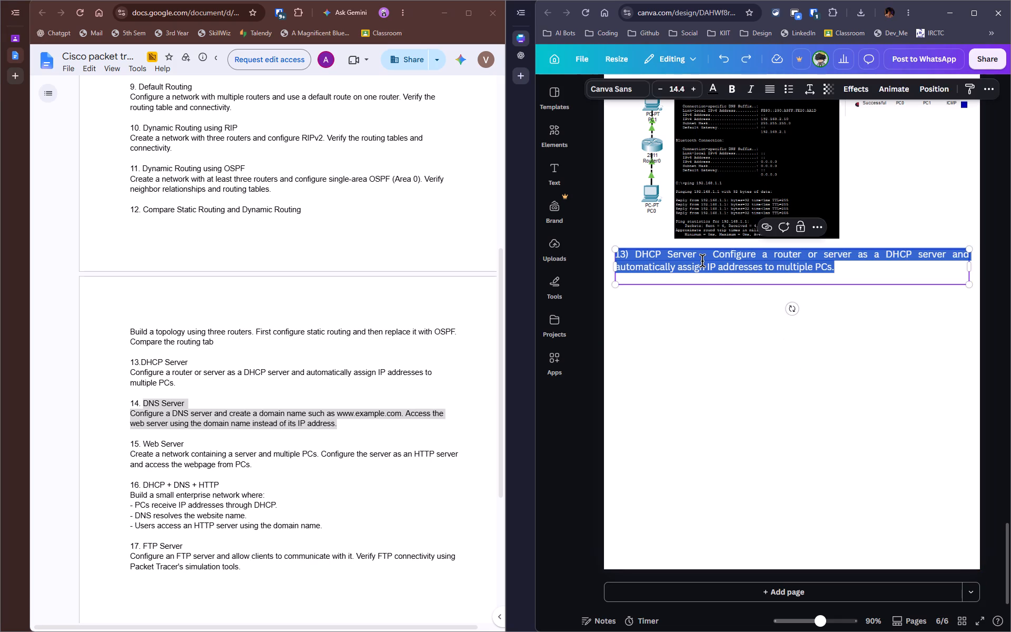
Number the DNS Server heading 13) and join its title and description on one line with " - ".
click(615, 256)
click(617, 256)
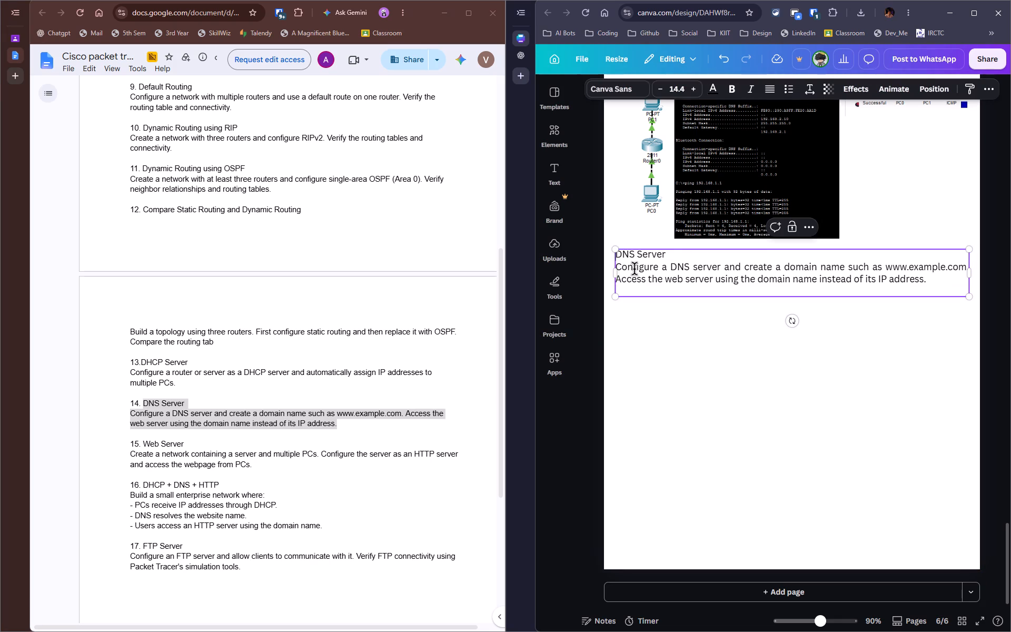
text(14))
key(BackSpace)
key(BackSpace)
key(2)
key(BackSpace)
text(3))
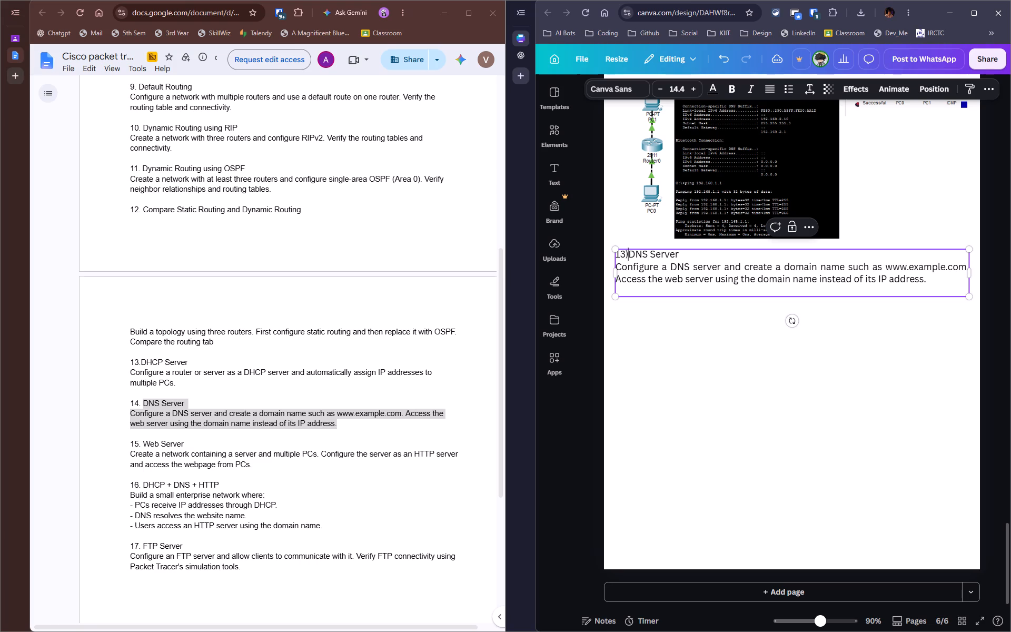
key(space)
key(Down)
key(Left)
key(Left)
key(Left)
key(BackSpace)
key(space)
text(-)
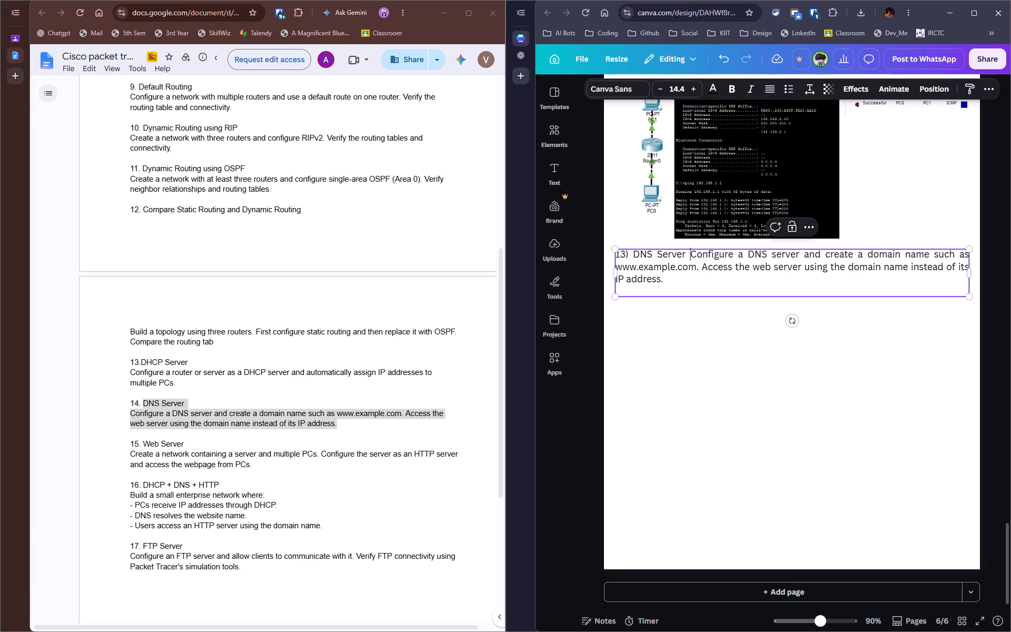
key(space)
click(708, 341)
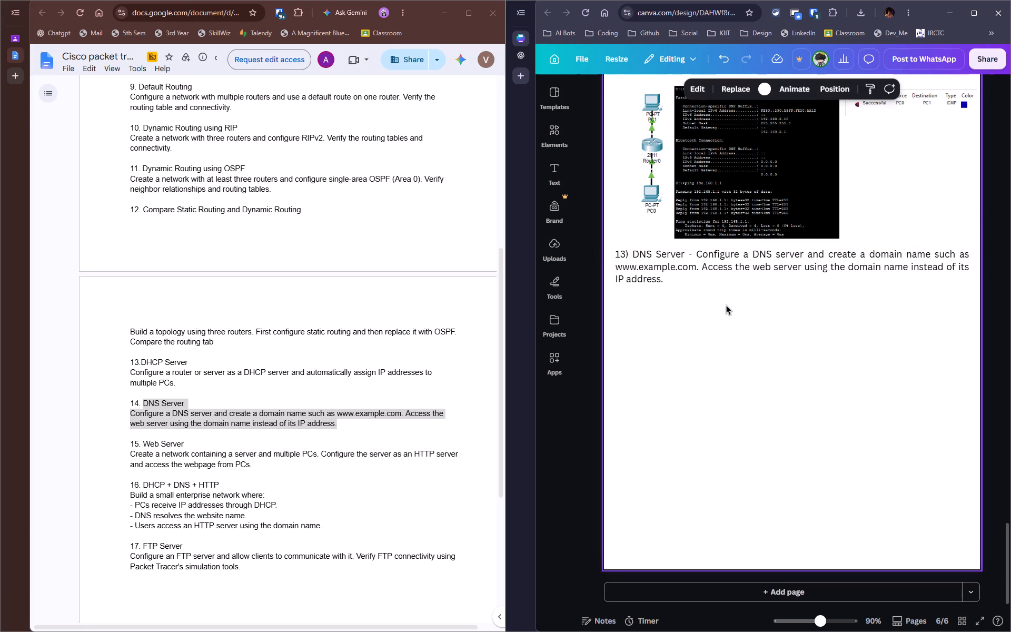
Switch to Packet Tracer and close the PC1 window.
key(alt+Tab)
key(alt+Tab)
key(alt+Tab)
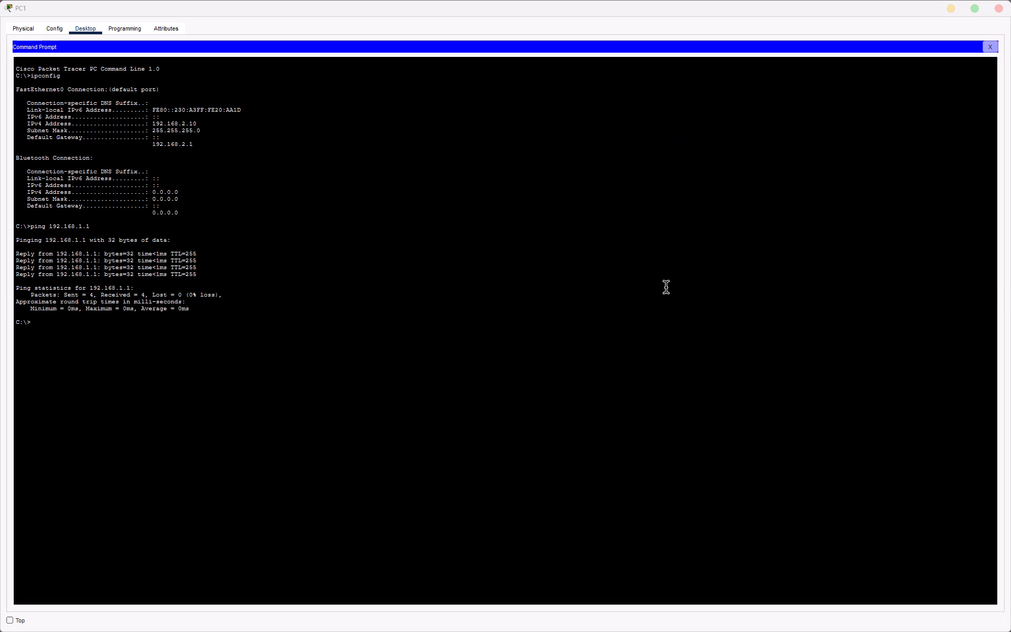
key(ctrl+w)
click(994, 10)
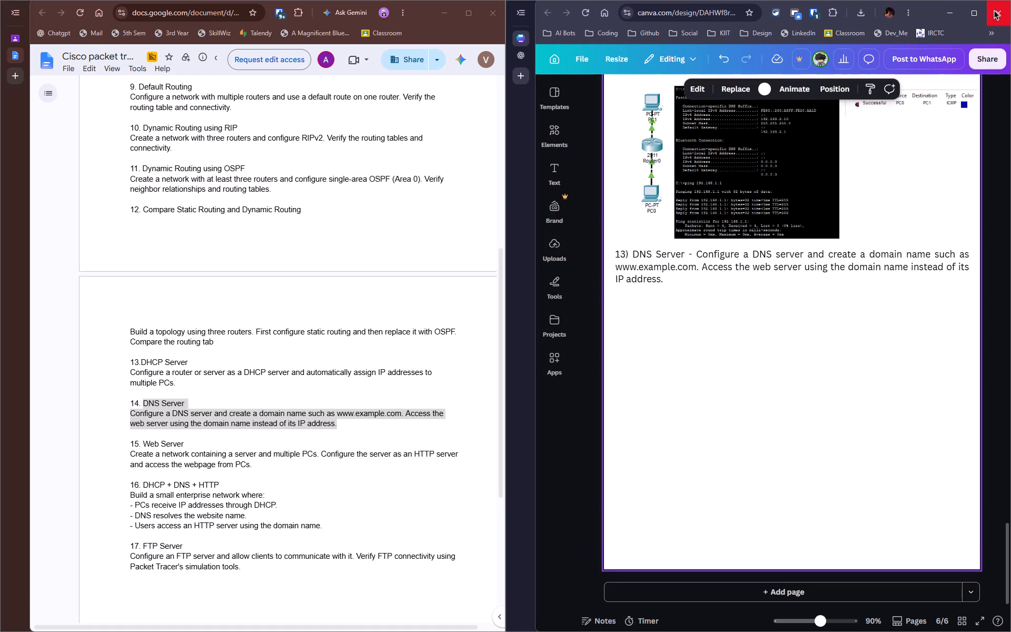
Open the ques_14.pkt file in Packet Tracer, saving the current ques_13 file.
key(alt+Tab)
key(alt+Tab)
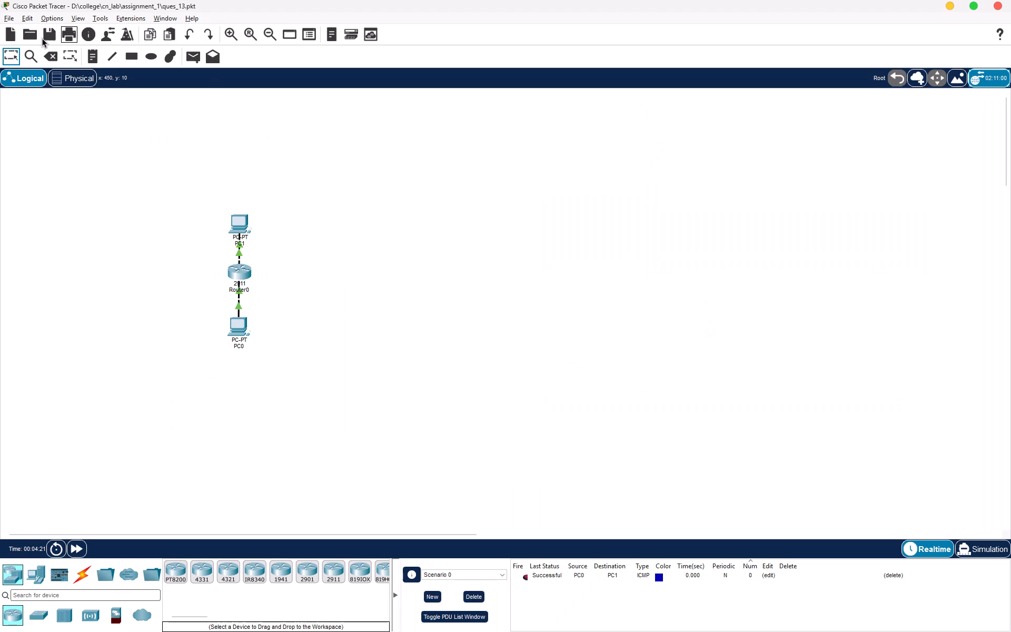
click(38, 36)
click(506, 330)
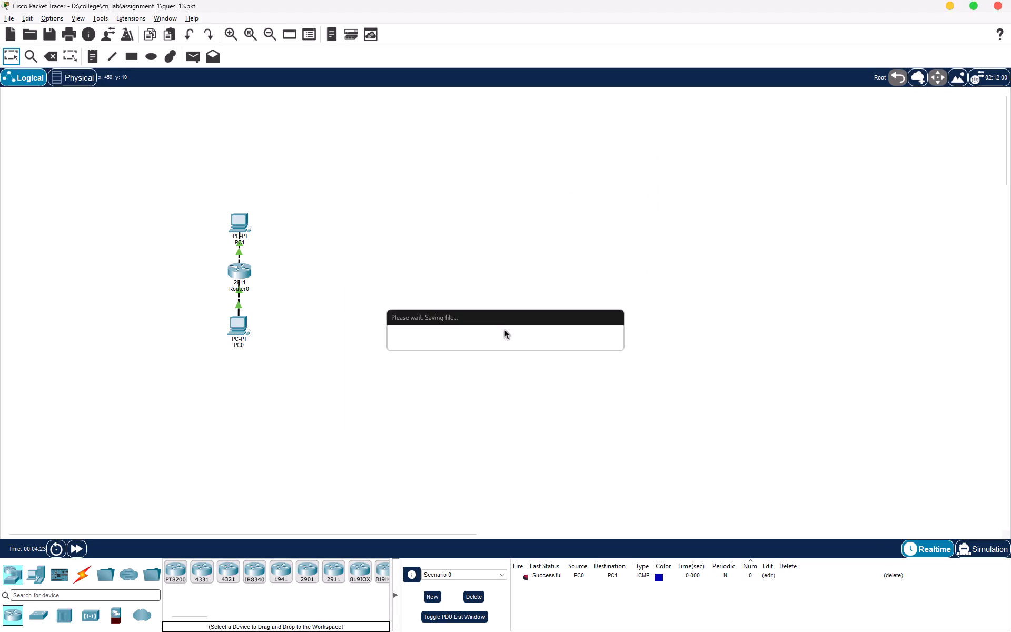
double_click(173, 196)
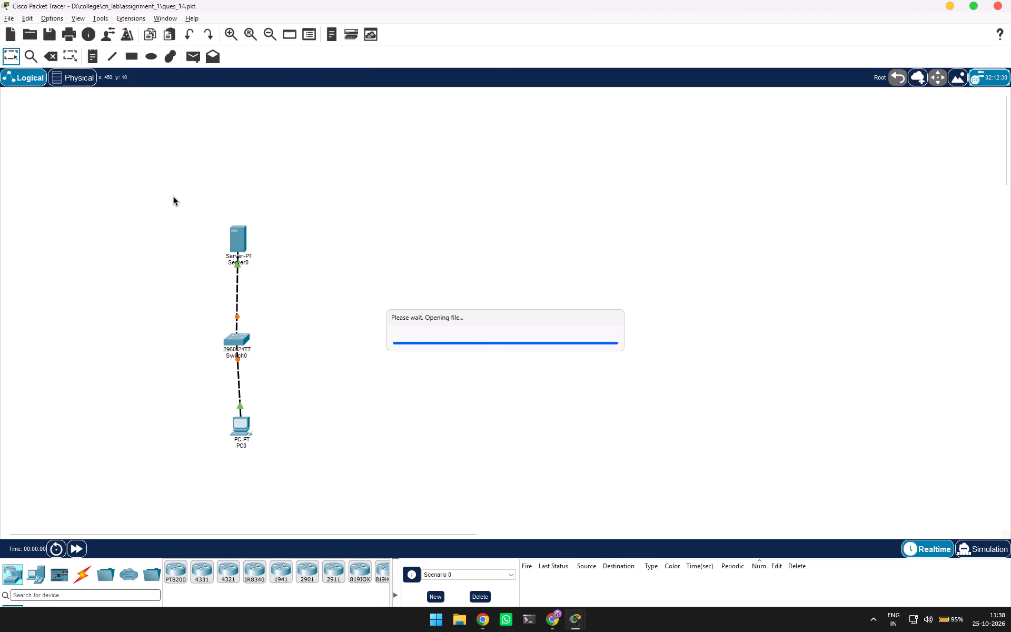
Arrange Server0, Switch0 and PC0 in a compact vertical column near the workspace's upper-left area.
drag(239, 245, 81, 199)
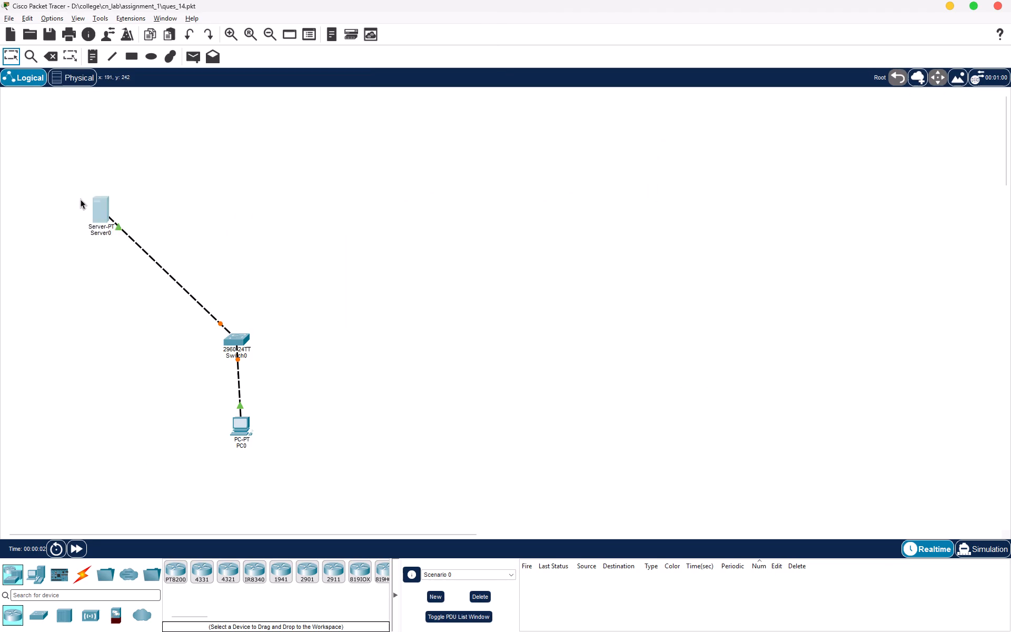
drag(81, 199, 63, 166)
drag(243, 345, 65, 218)
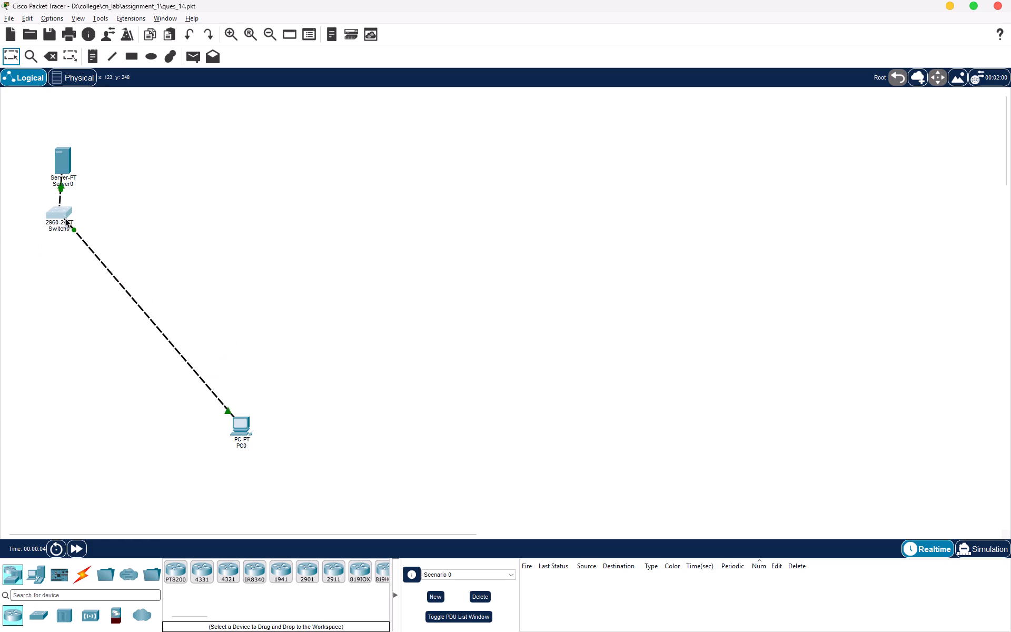
drag(65, 218, 68, 229)
drag(241, 432, 224, 421)
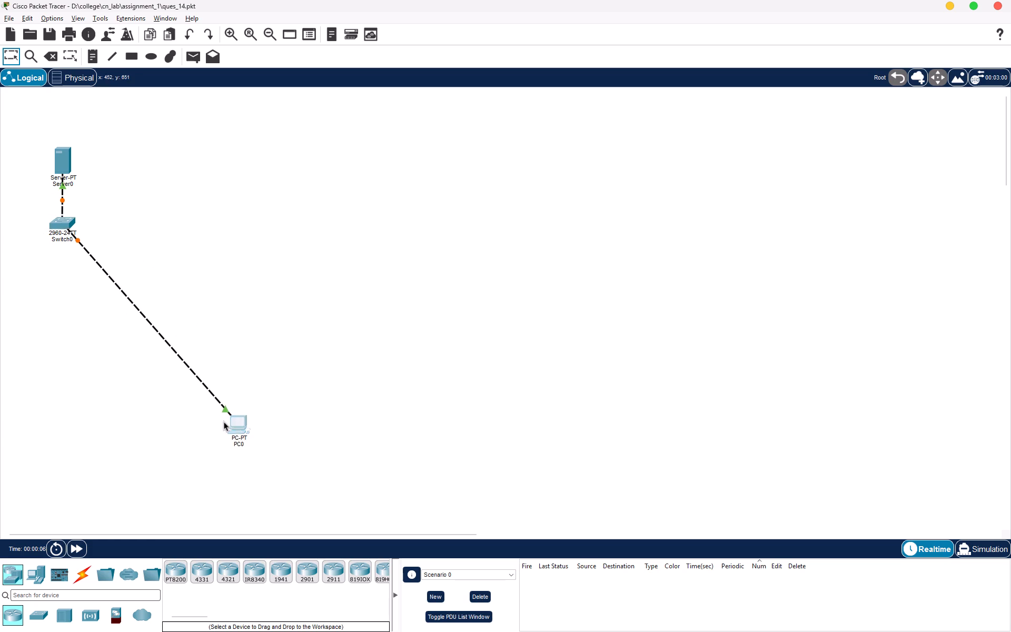
drag(224, 421, 60, 288)
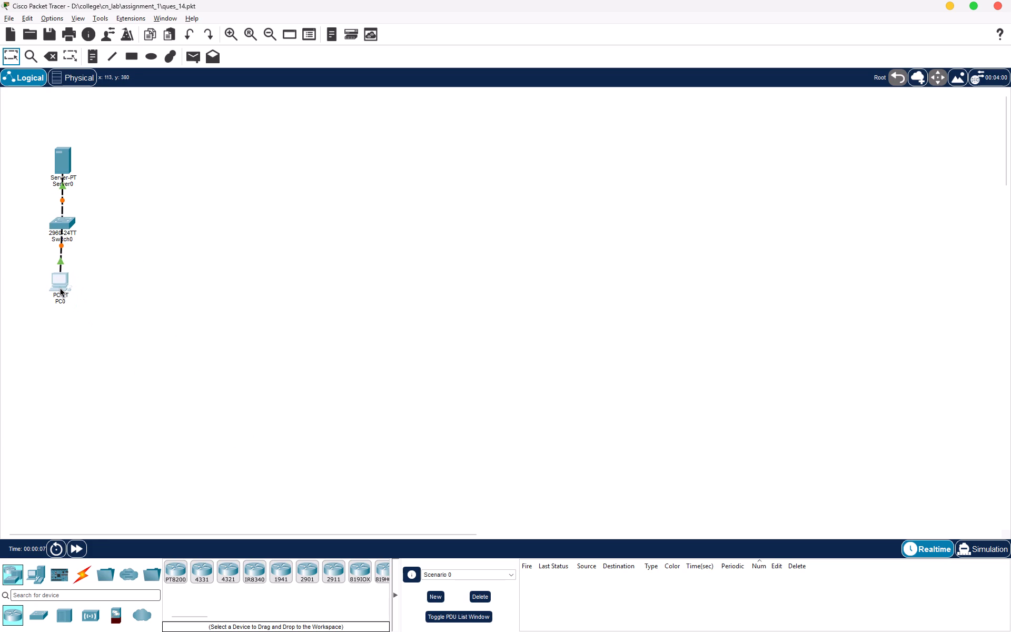
Capture a screenshot of the Server0, Switch0 and PC0 topology including its labels.
key(shift+super+s)
drag(33, 131, 95, 289)
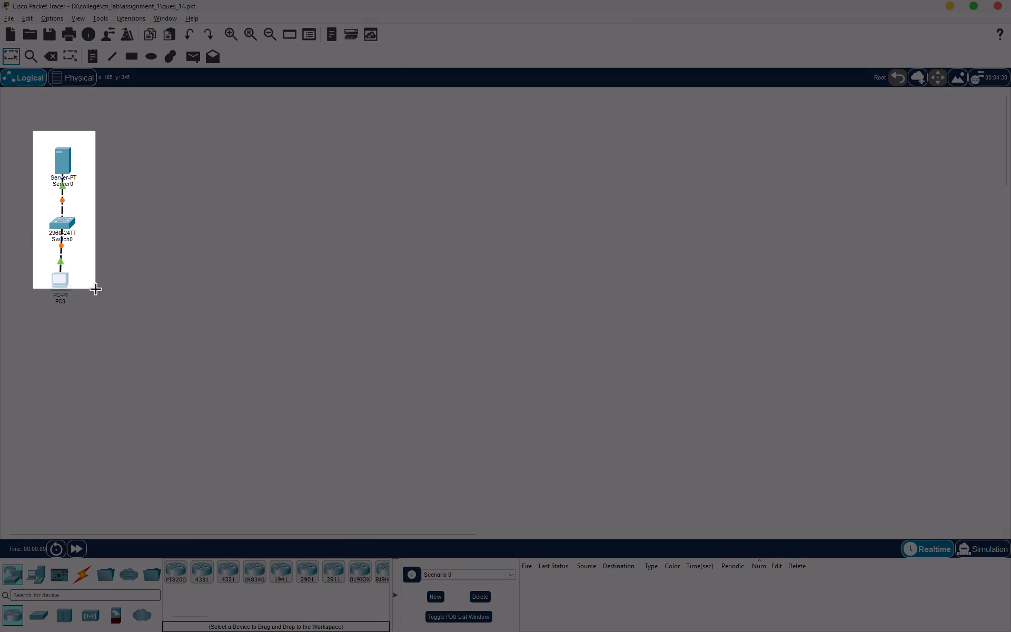
drag(95, 289, 91, 311)
Paste the topology screenshot into the Canva report, shrink it and place it below the DNS Server heading at the left margin.
key(alt+Tab)
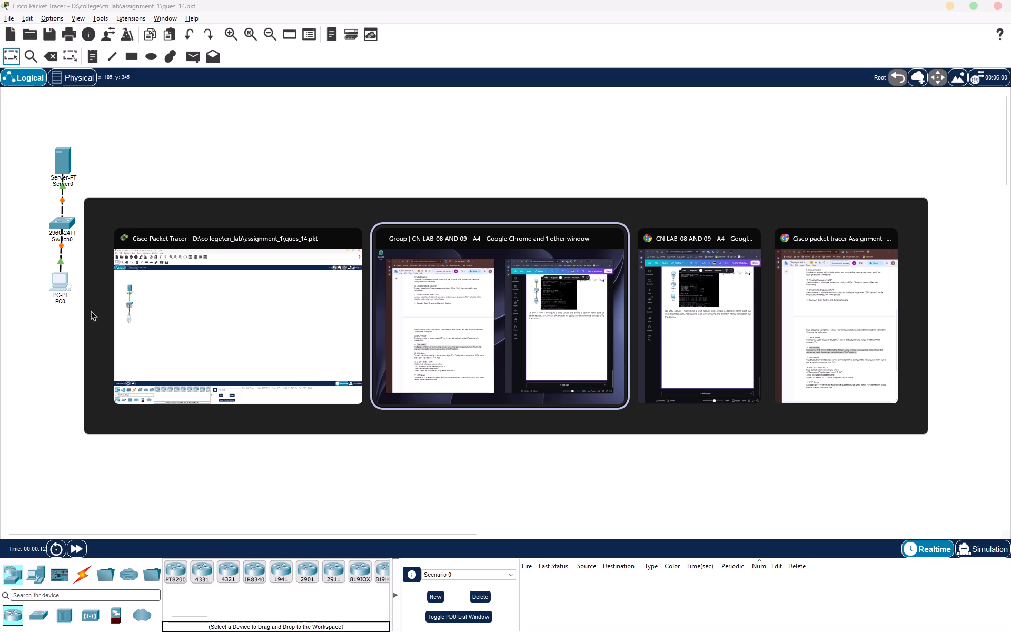
key(alt+Tab)
click(645, 345)
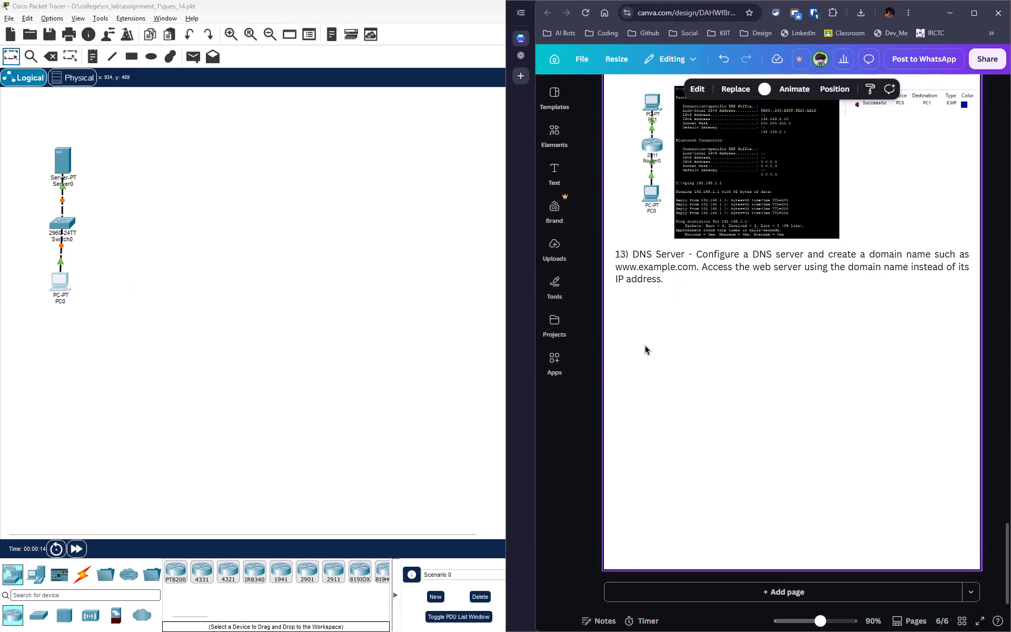
key(ctrl+v)
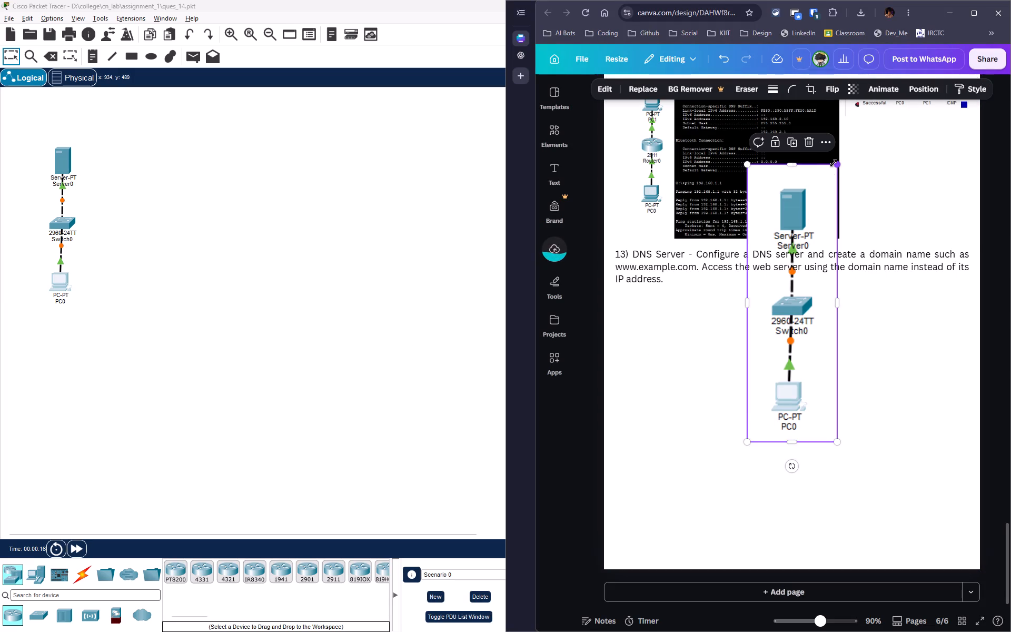
drag(835, 163, 779, 264)
drag(768, 312, 637, 334)
Crop the empty space from the left and right sides of the DHCP topology image.
scroll(636, 334, up, 3)
click(651, 270)
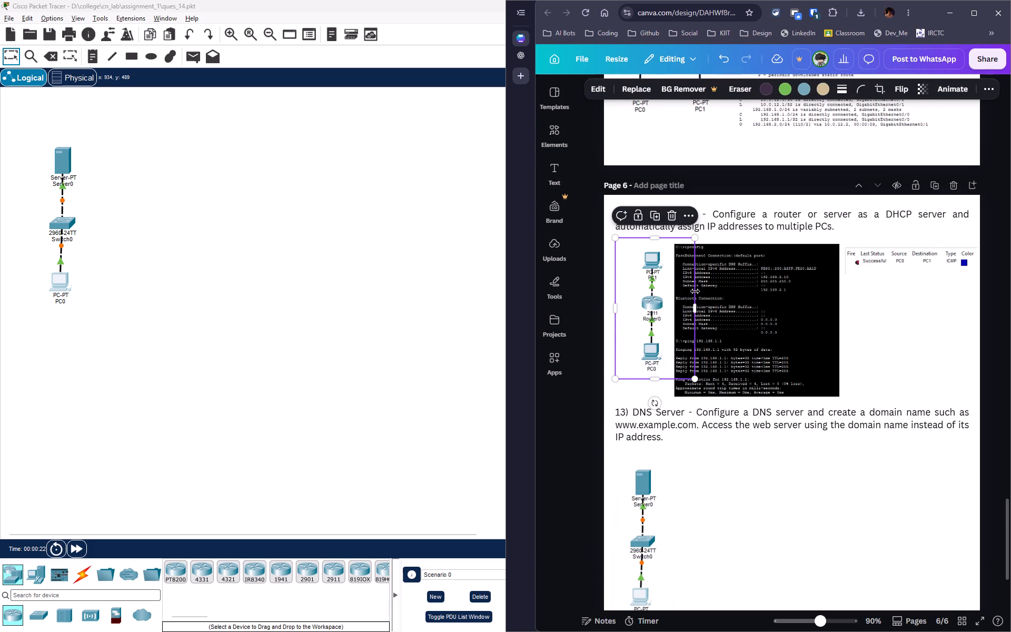
drag(696, 307, 674, 307)
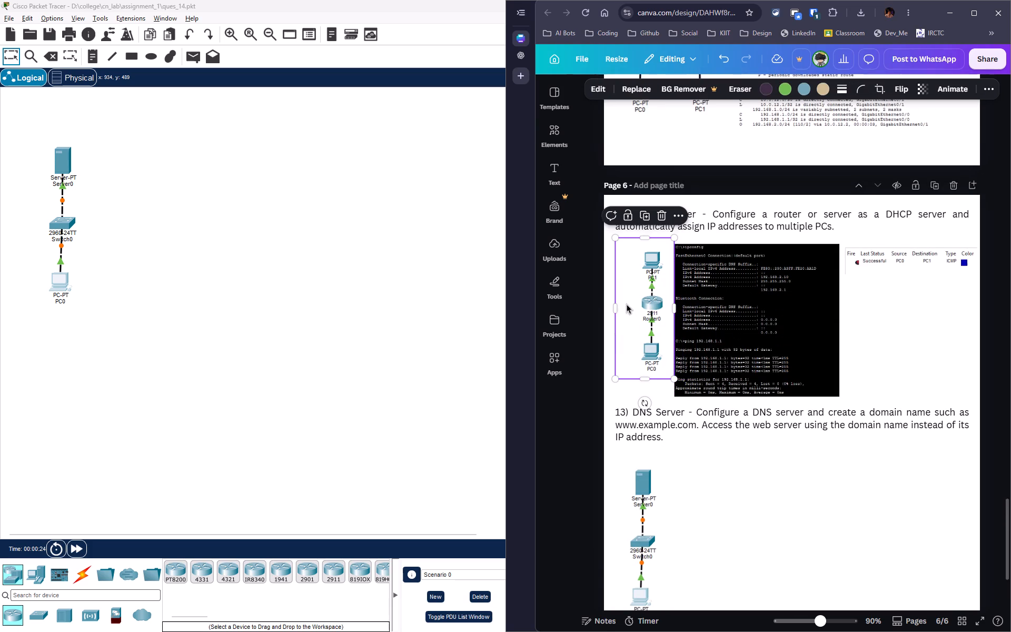
drag(618, 306, 630, 308)
click(630, 308)
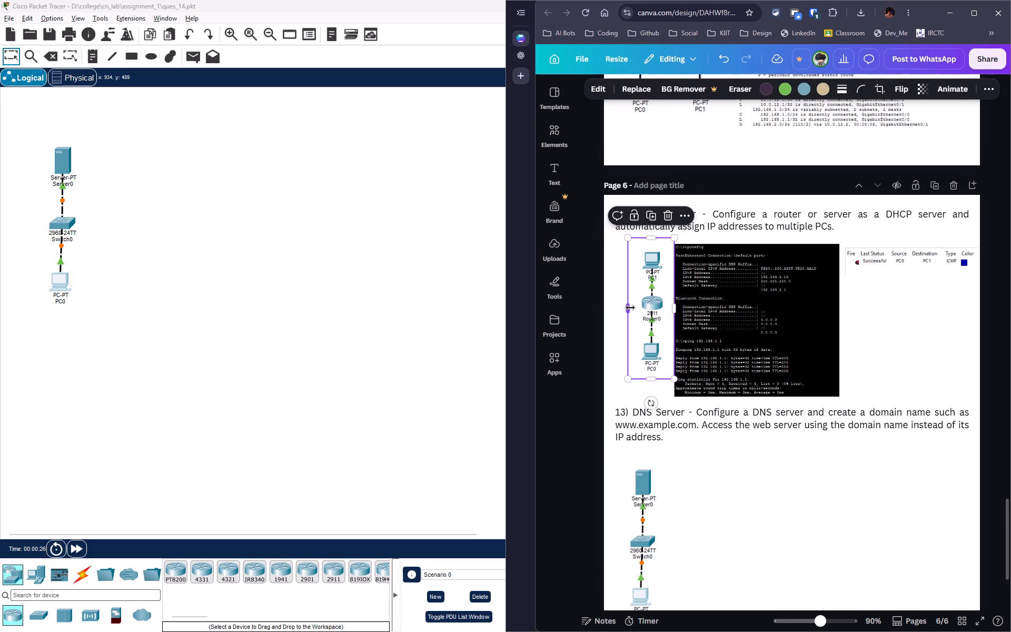
Move the DHCP topology image to the report's left margin and bring the command prompt screenshot up beside it.
drag(653, 307, 642, 307)
drag(728, 310, 728, 309)
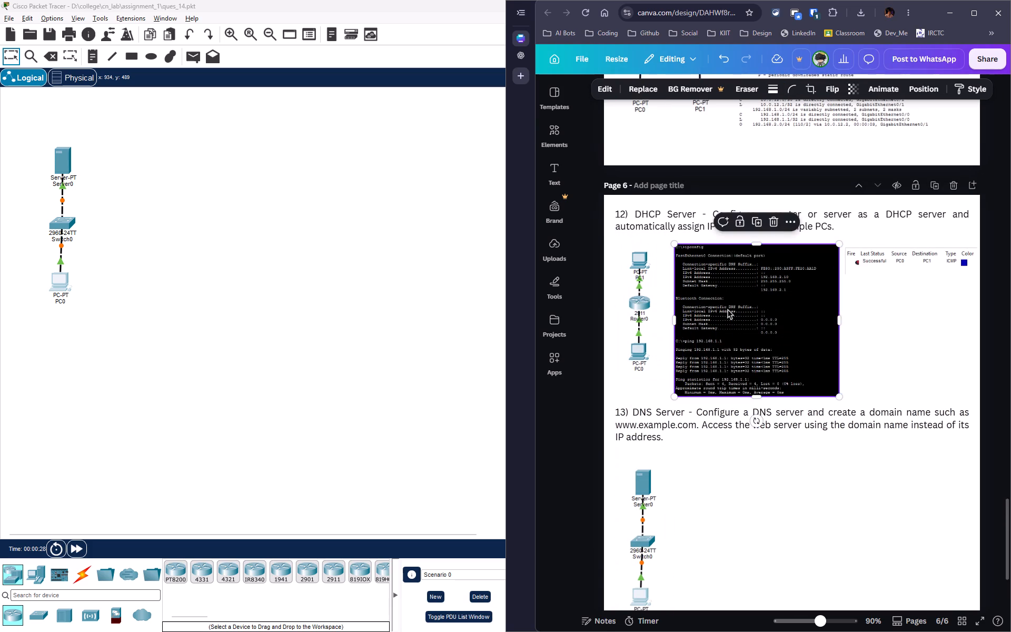
drag(728, 309, 723, 309)
Rotate the PDU status image a quarter turn counterclockwise so it stands vertically, and place it to the right of the command prompt screenshot.
click(875, 263)
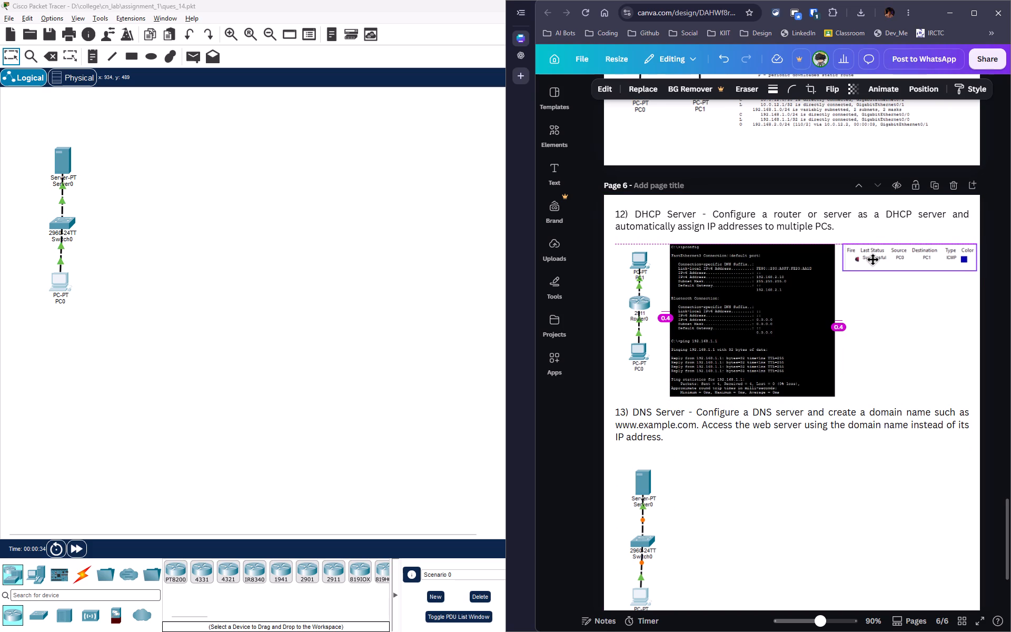
drag(912, 272, 911, 277)
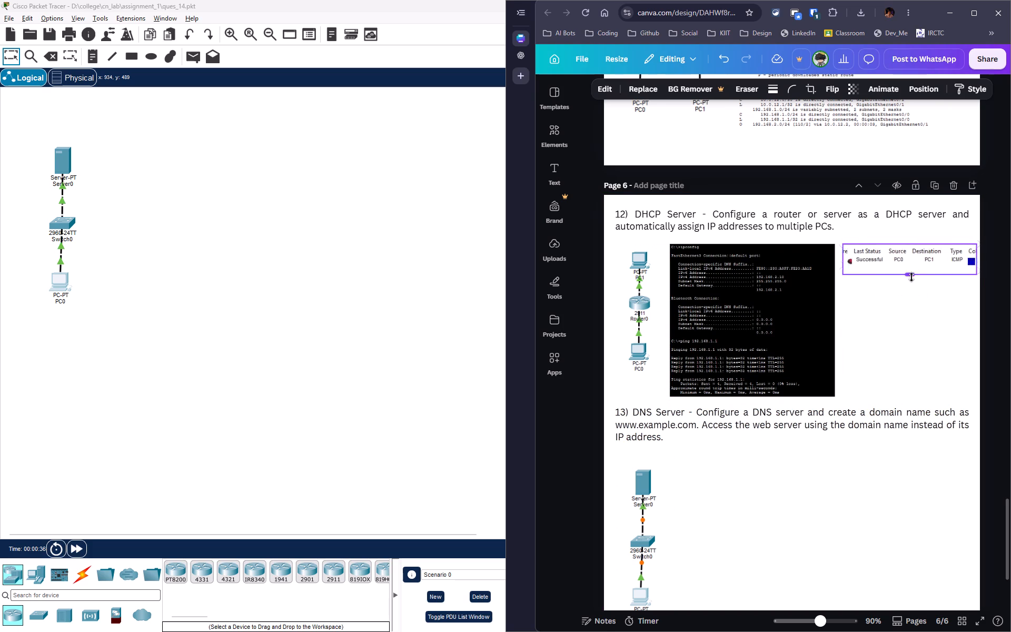
drag(911, 277, 905, 272)
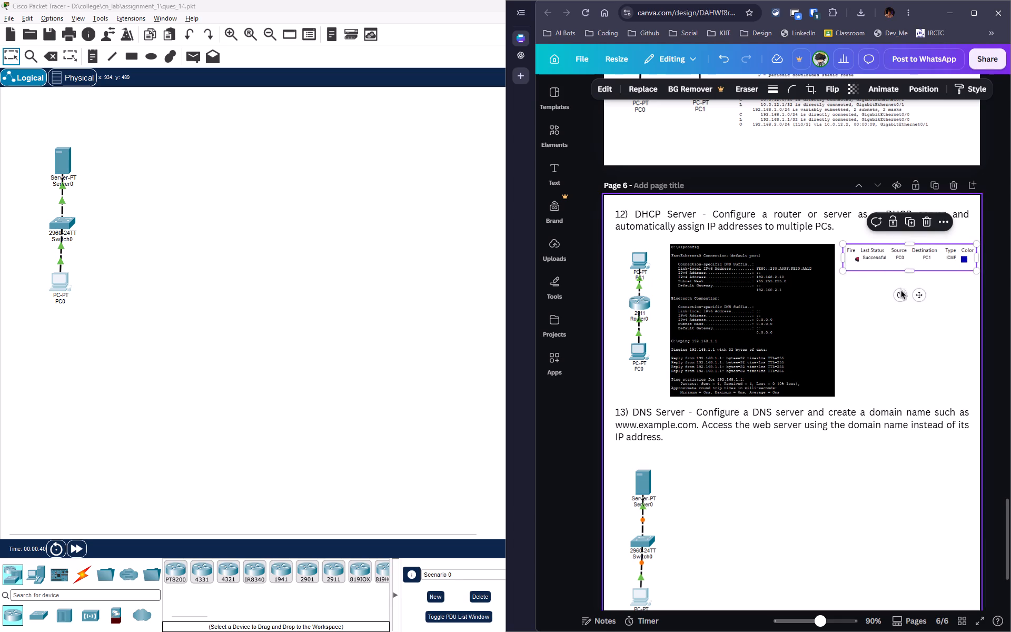
drag(901, 290, 985, 279)
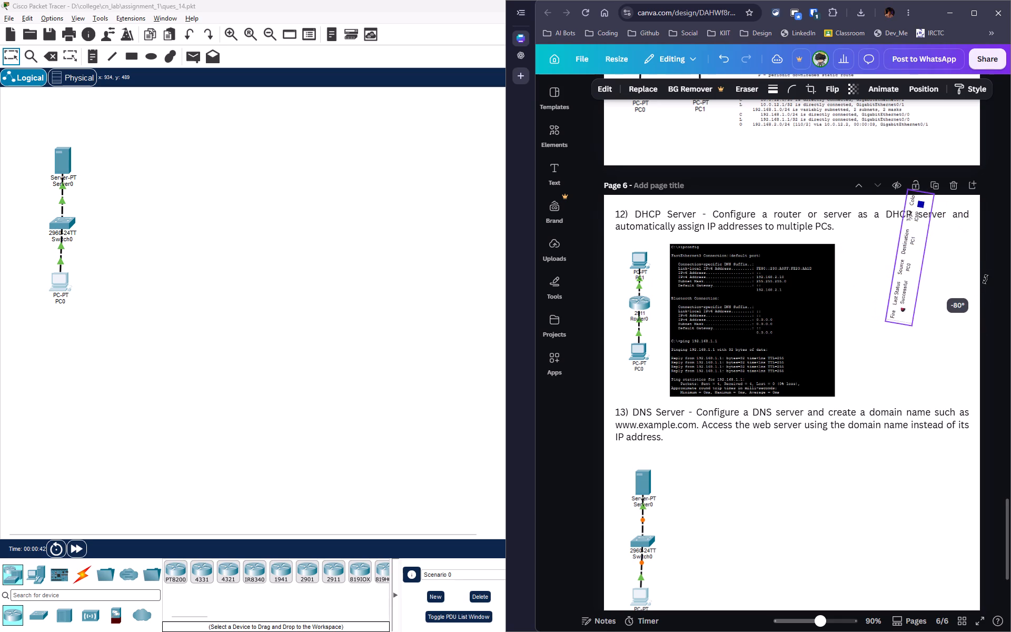
drag(985, 279, 982, 269)
drag(913, 274, 902, 330)
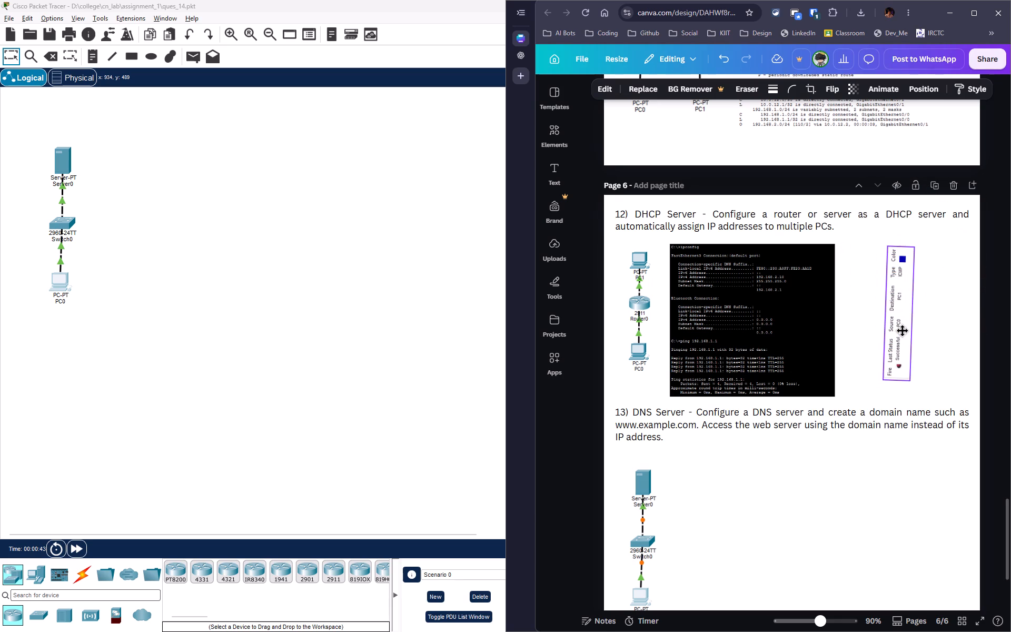
drag(902, 330, 906, 328)
click(940, 319)
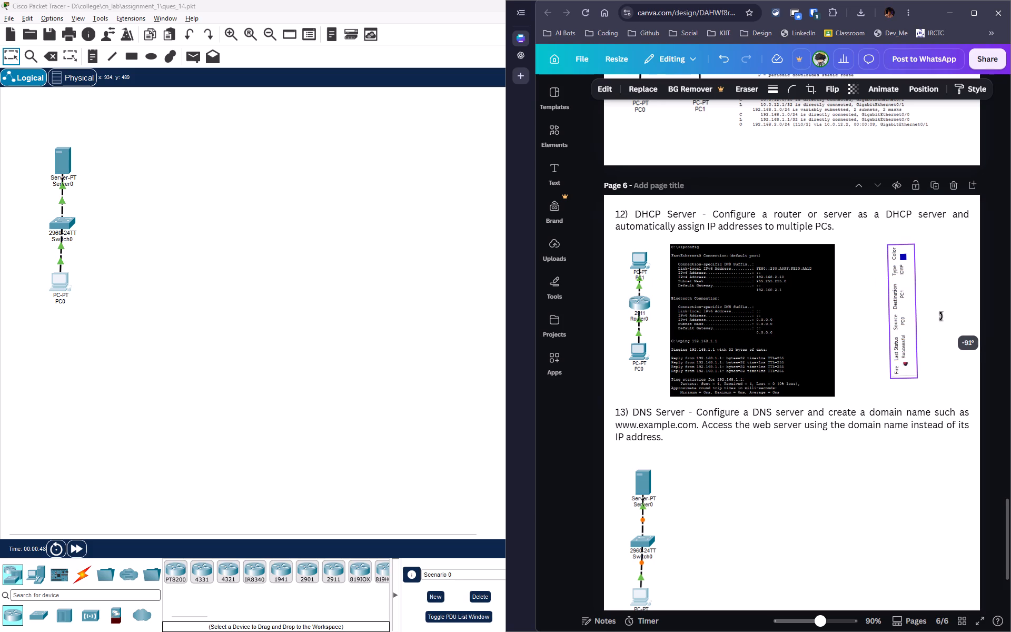
drag(898, 321, 877, 332)
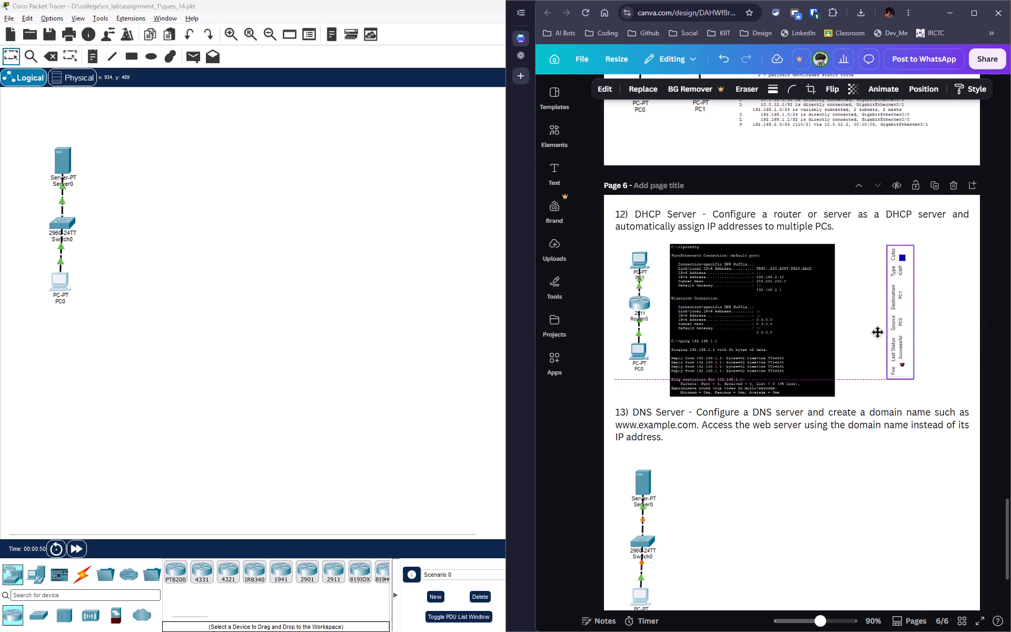
drag(877, 332, 912, 323)
Space the DHCP topology, command prompt screenshot and vertical PDU status image evenly in one row between the DHCP and DNS headings.
drag(775, 343, 781, 343)
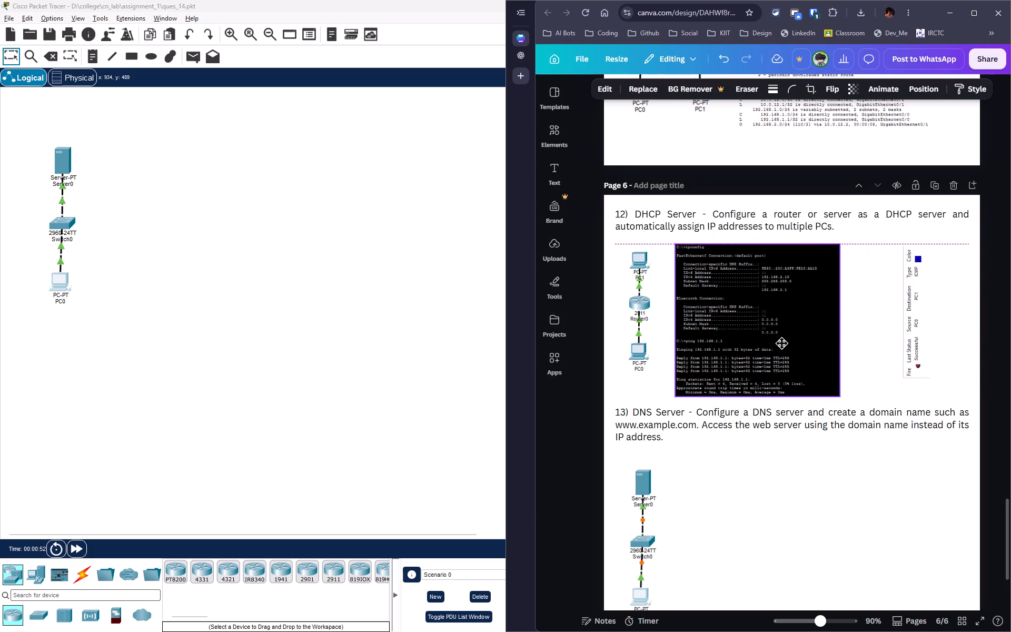
drag(781, 343, 809, 341)
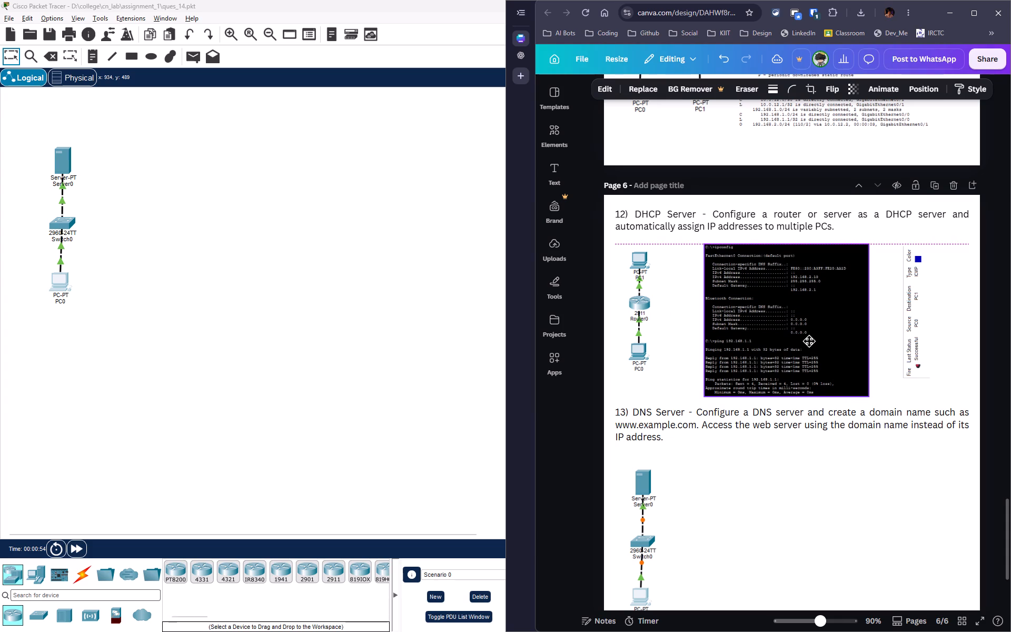
drag(809, 341, 805, 341)
drag(648, 334, 656, 314)
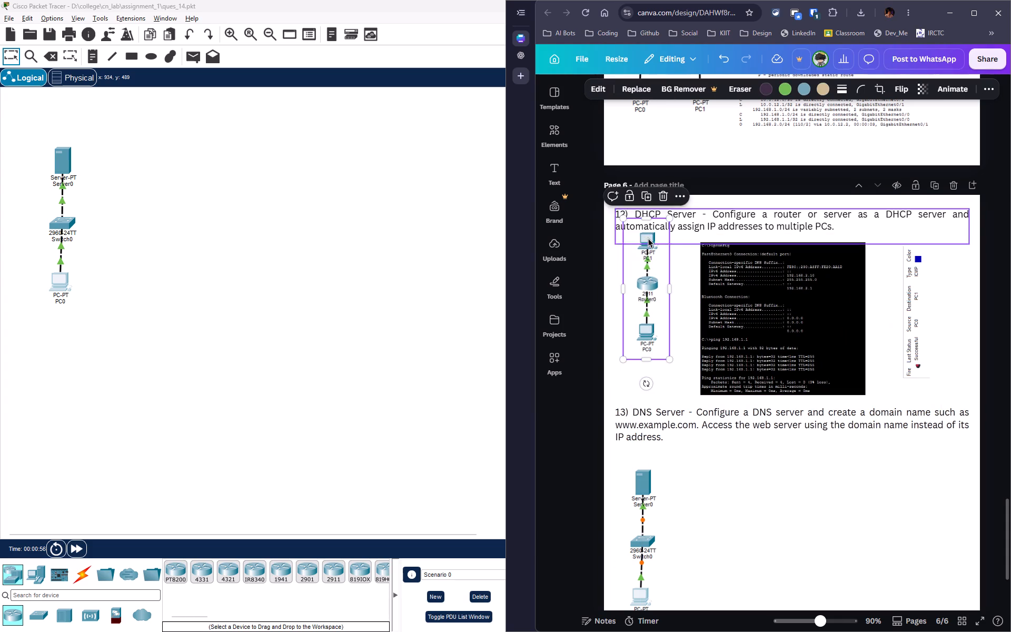
drag(646, 273, 647, 291)
drag(645, 240, 643, 246)
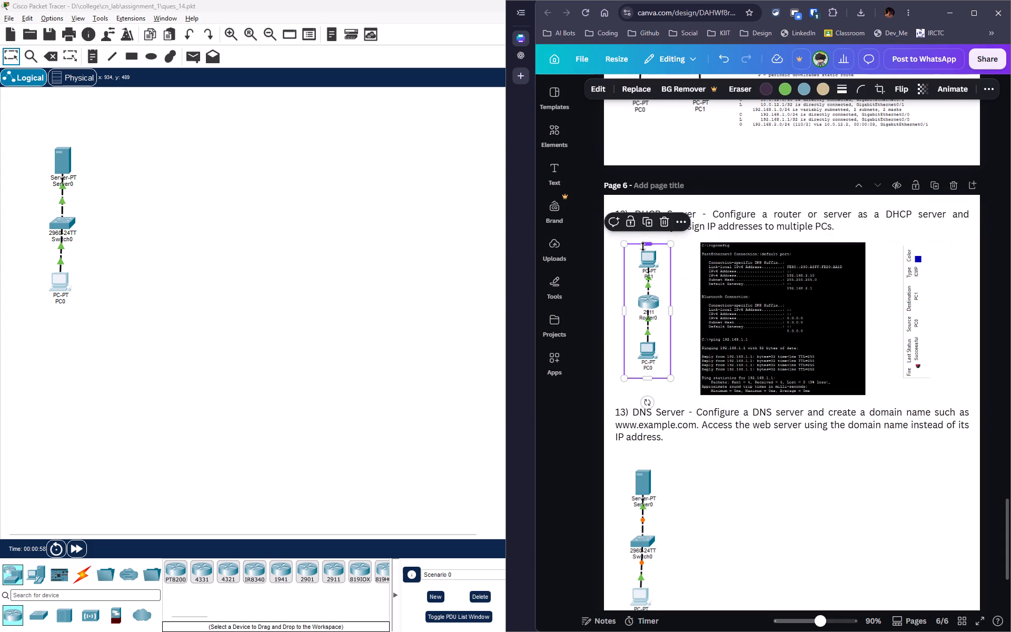
drag(650, 270, 642, 265)
click(748, 263)
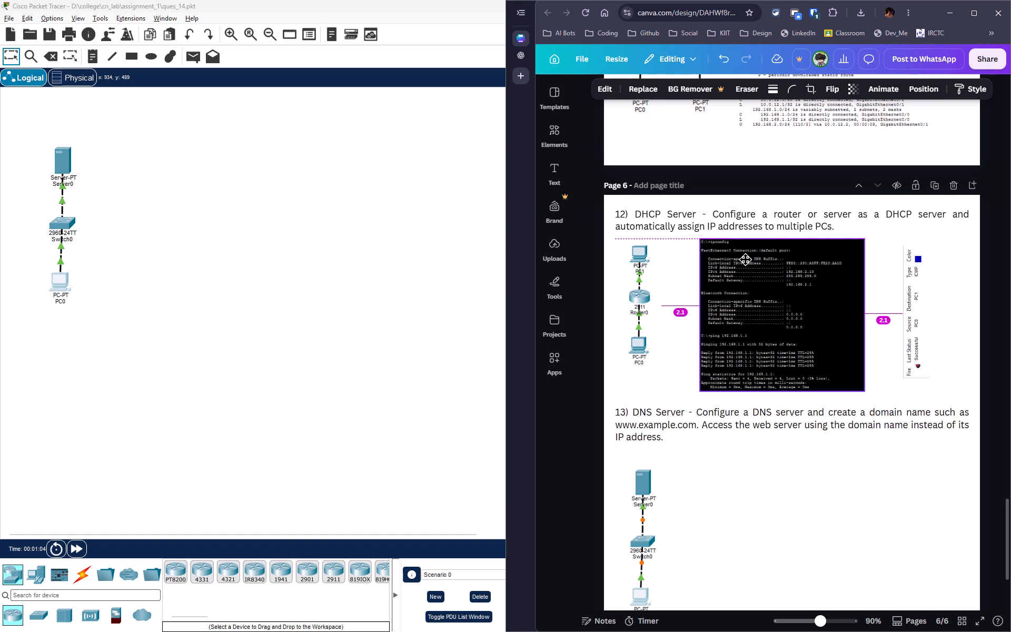
click(640, 273)
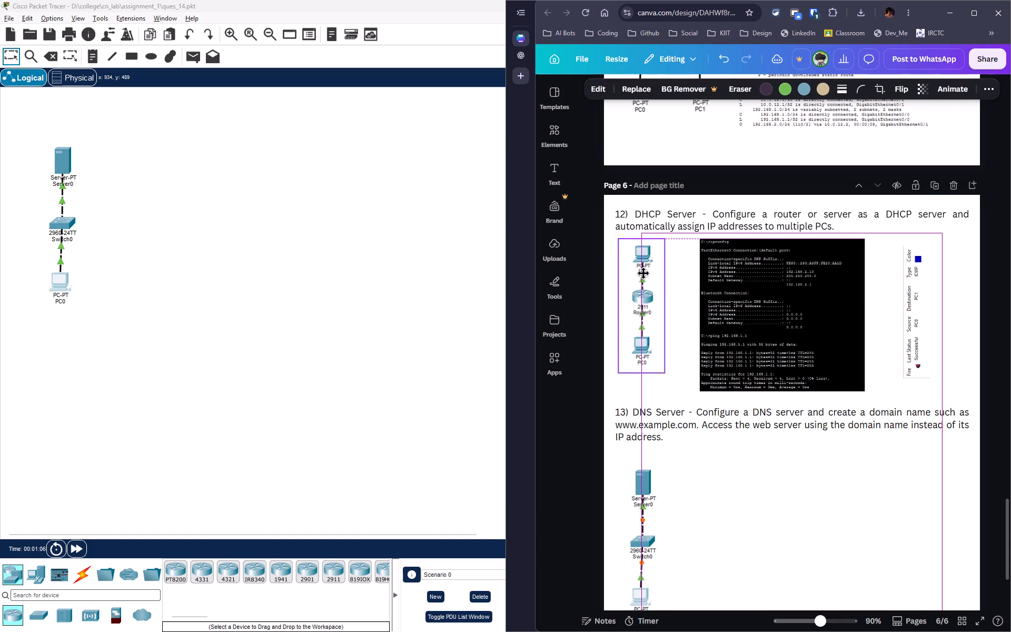
drag(916, 273, 914, 271)
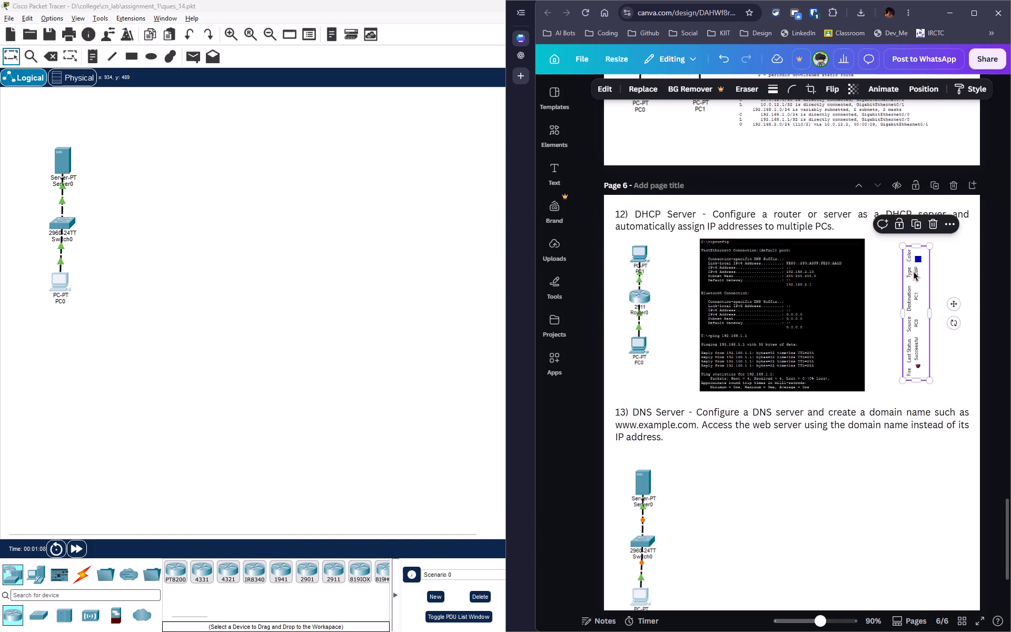
drag(914, 271, 915, 265)
Move the DNS Server topology image slightly up, closer beneath its question text at the left margin.
scroll(716, 438, down, 3)
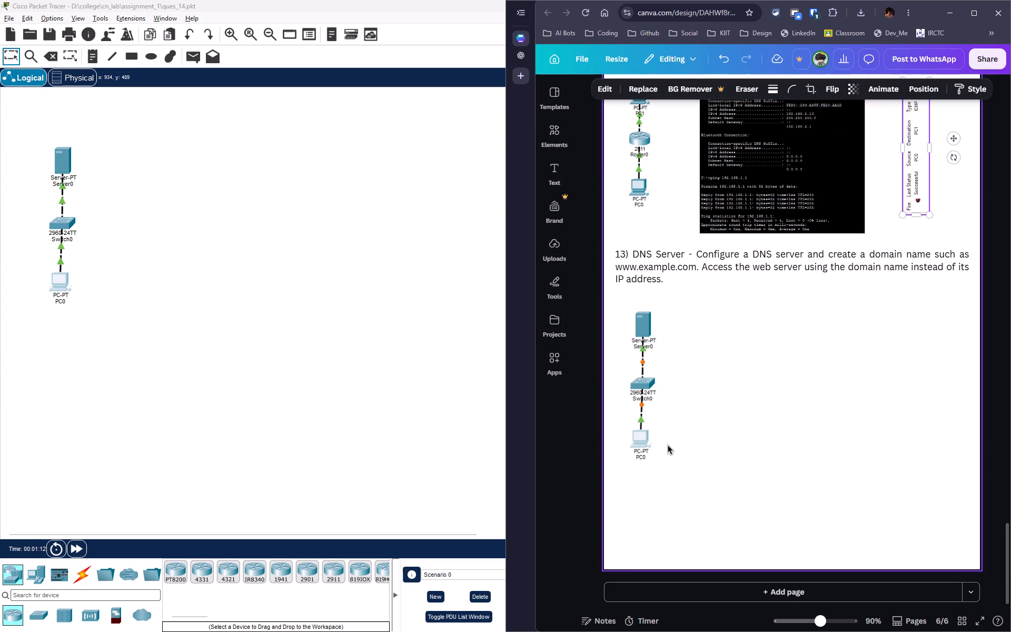
click(654, 384)
drag(654, 384, 654, 375)
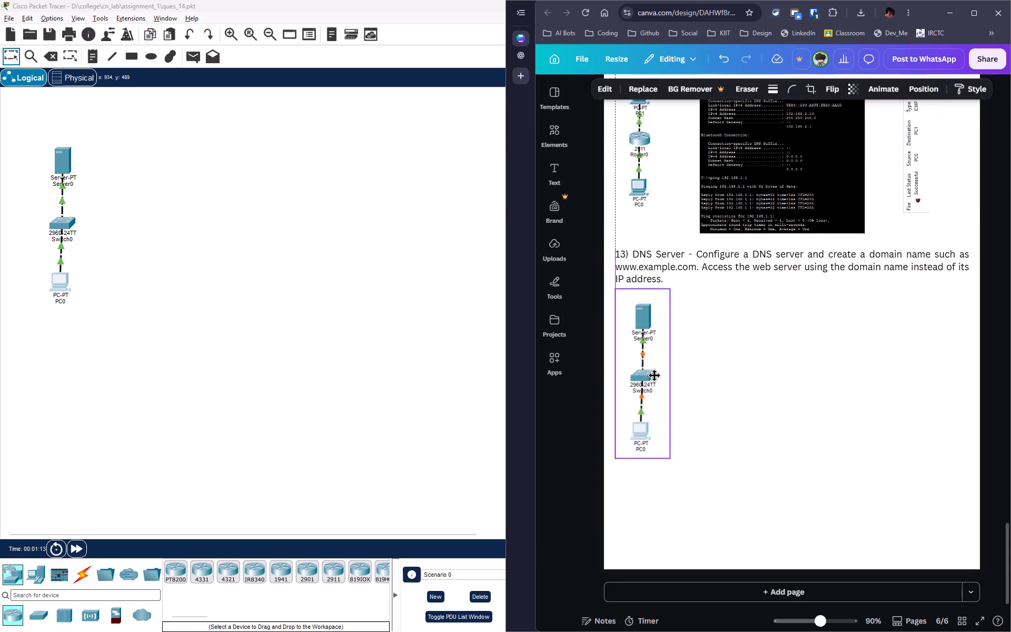
drag(654, 375, 656, 379)
click(788, 409)
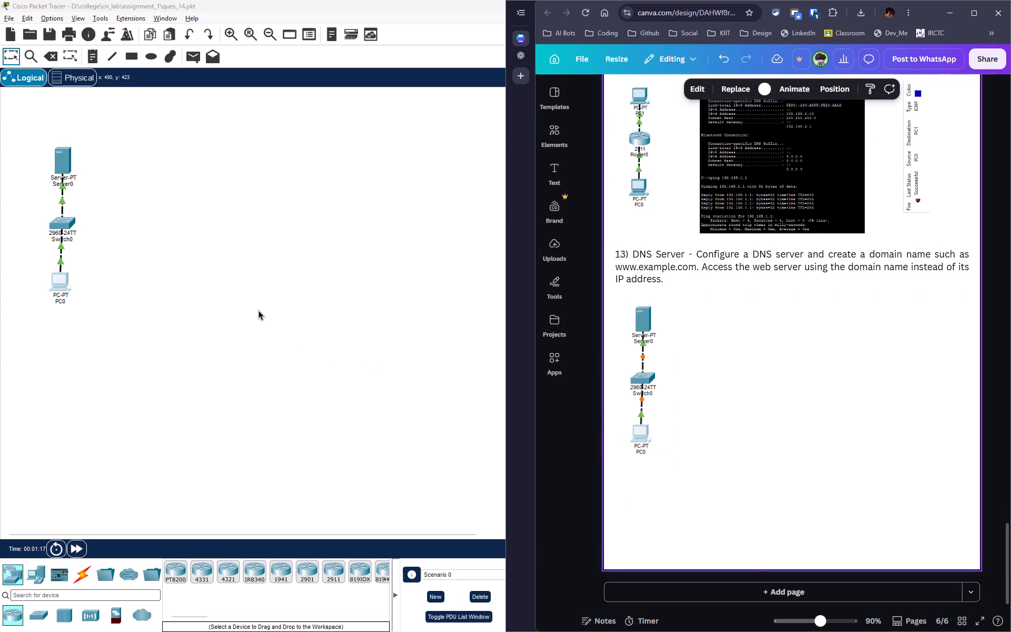
click(259, 310)
key(alt+Tab)
key(alt+Tab)
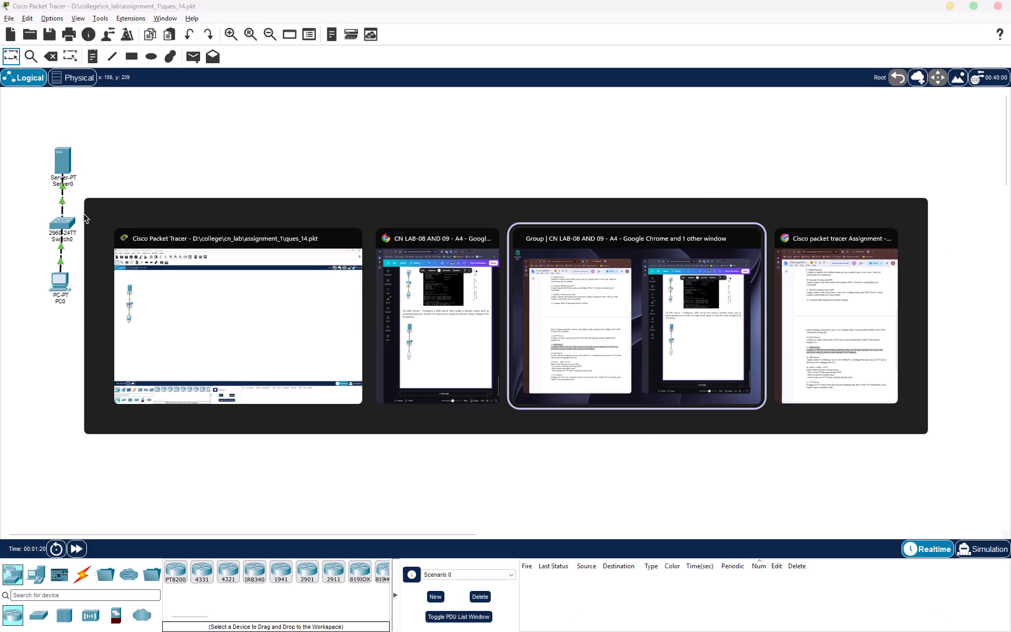
key(ctrl+Tab)
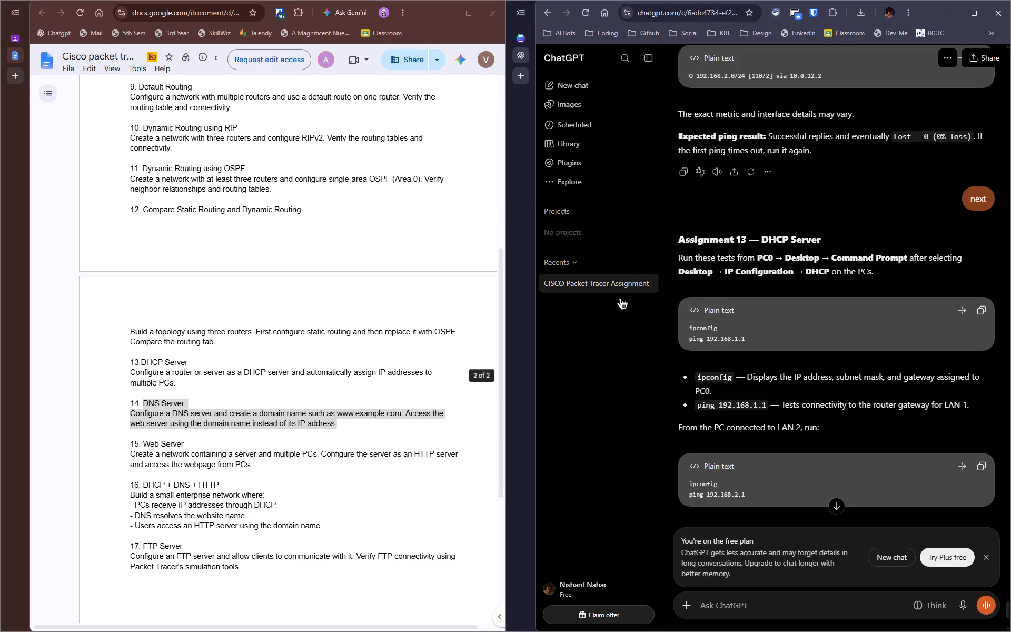
click(764, 602)
text(next)
key(space)
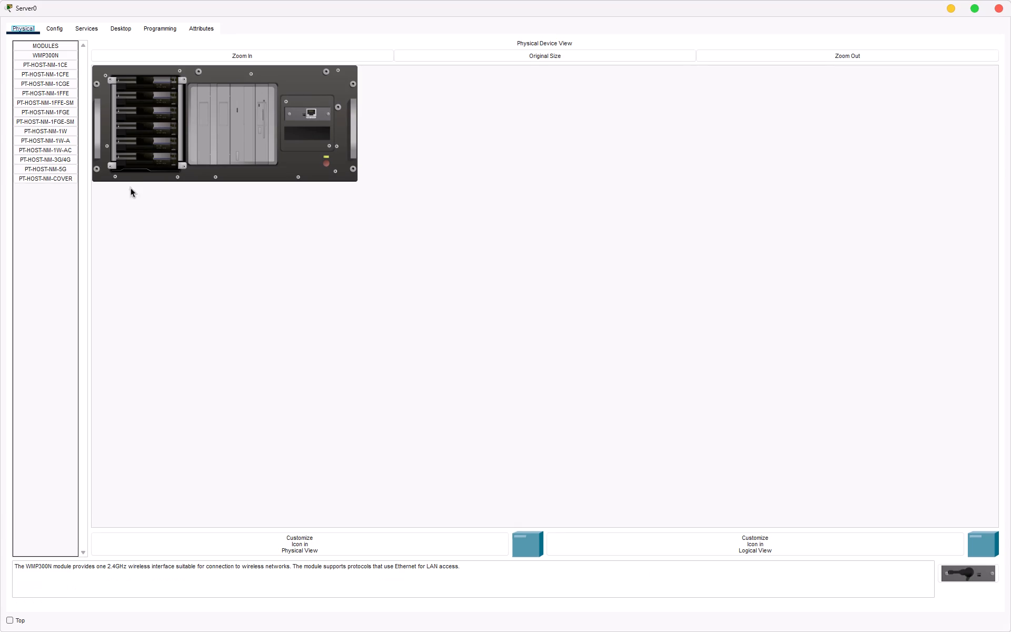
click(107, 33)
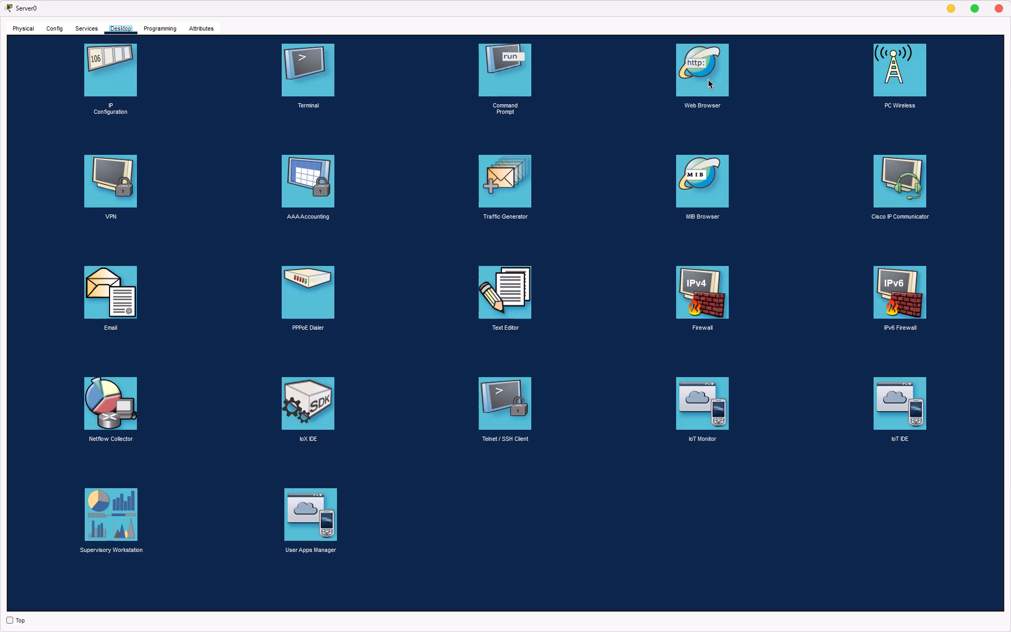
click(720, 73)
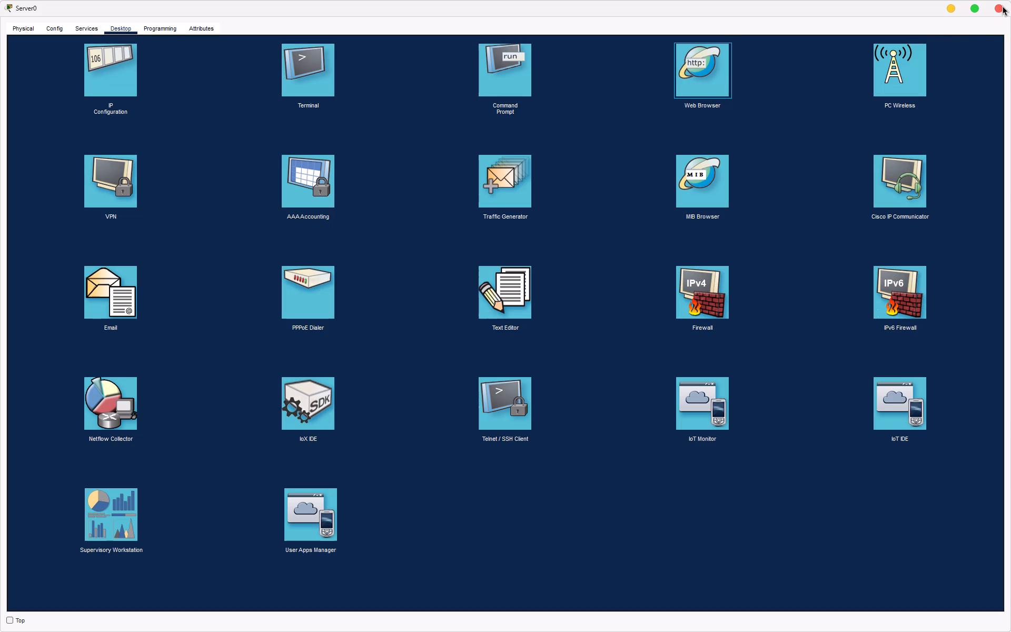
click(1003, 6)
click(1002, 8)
Open PC0 in the ques_14 topology and show its desktop applications.
click(52, 278)
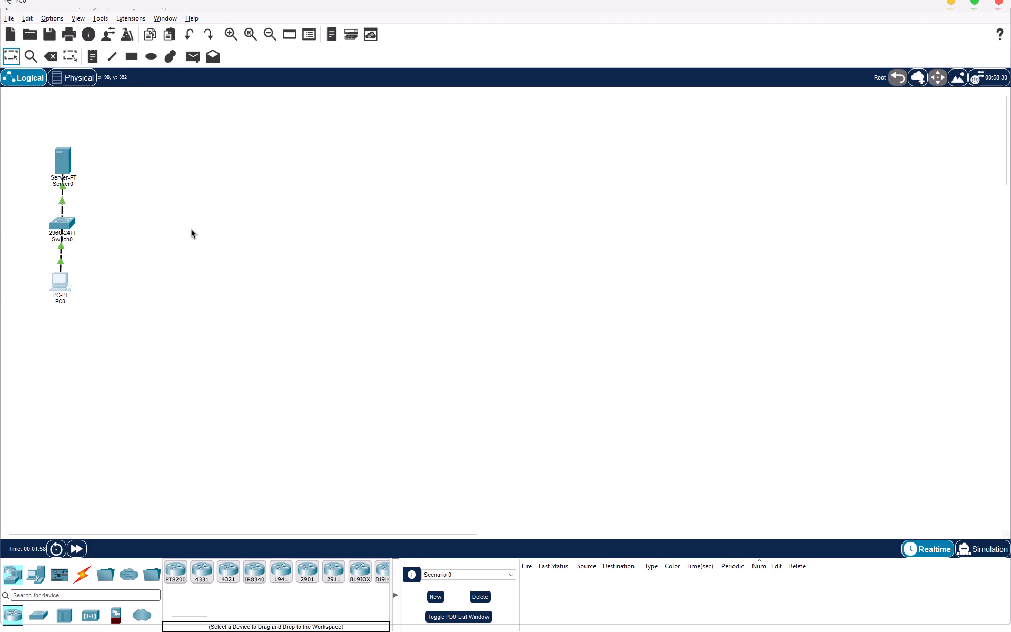
click(99, 29)
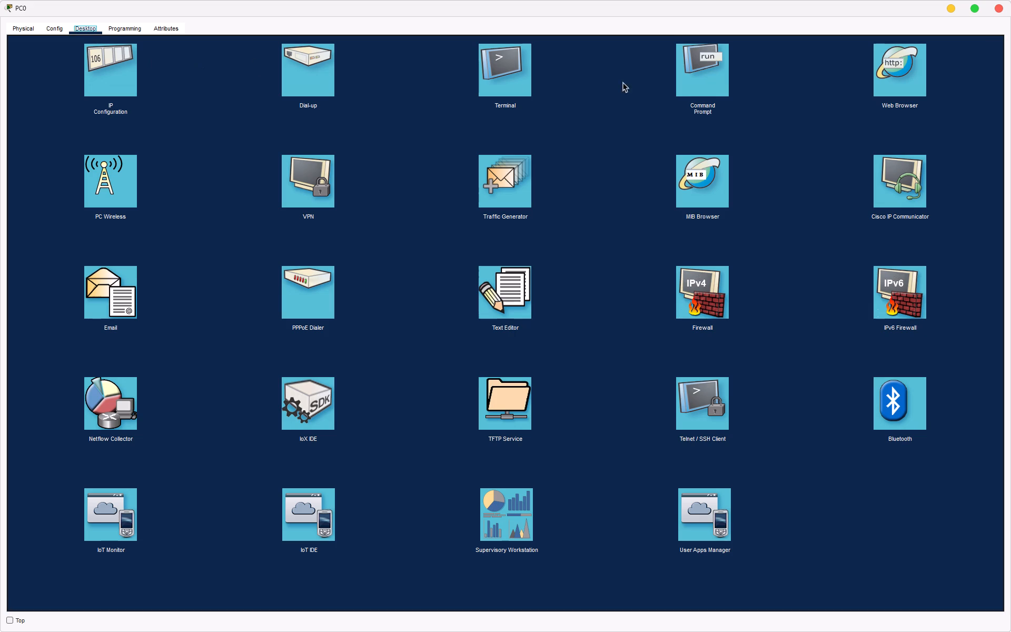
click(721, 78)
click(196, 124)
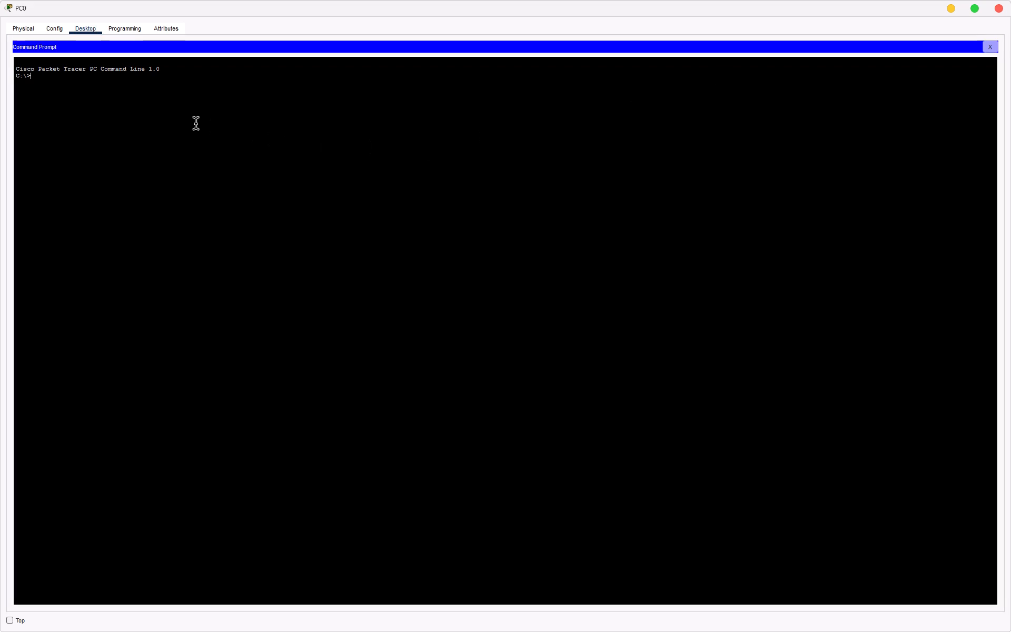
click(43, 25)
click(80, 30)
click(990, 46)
Load the domain name "cn_lab" in PC0's Web Browser.
click(901, 73)
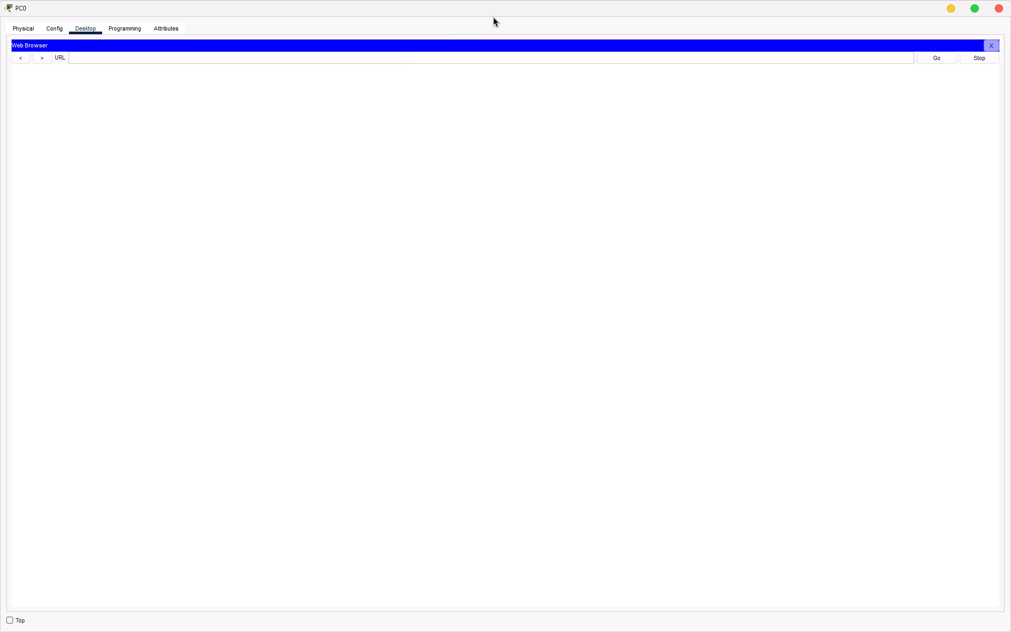
click(397, 55)
text(cn_alb)
key(BackSpace)
key(BackSpace)
key(BackSpace)
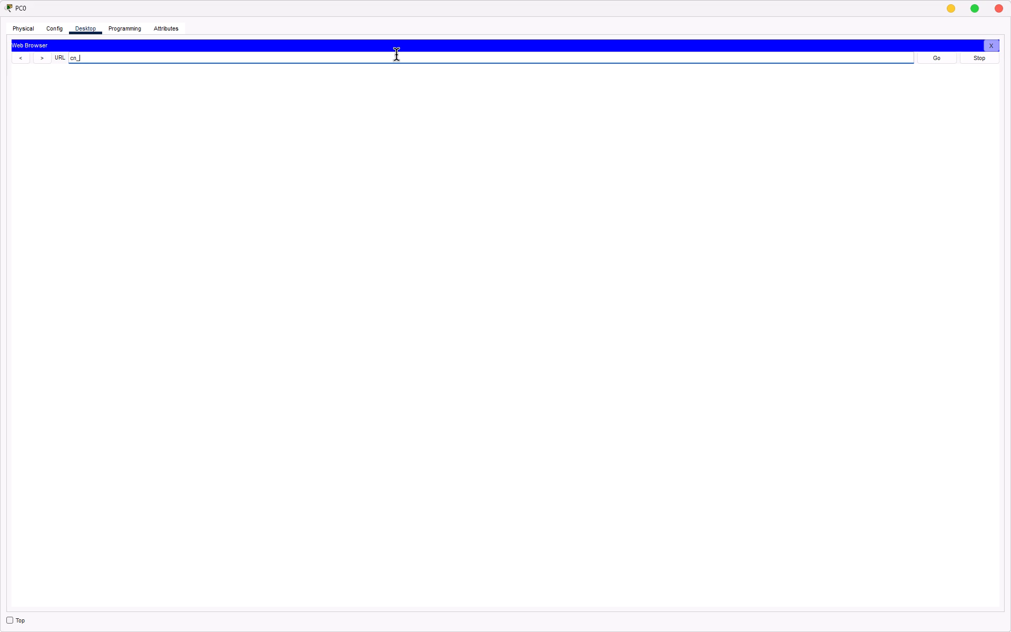
text(lab)
key(Return)
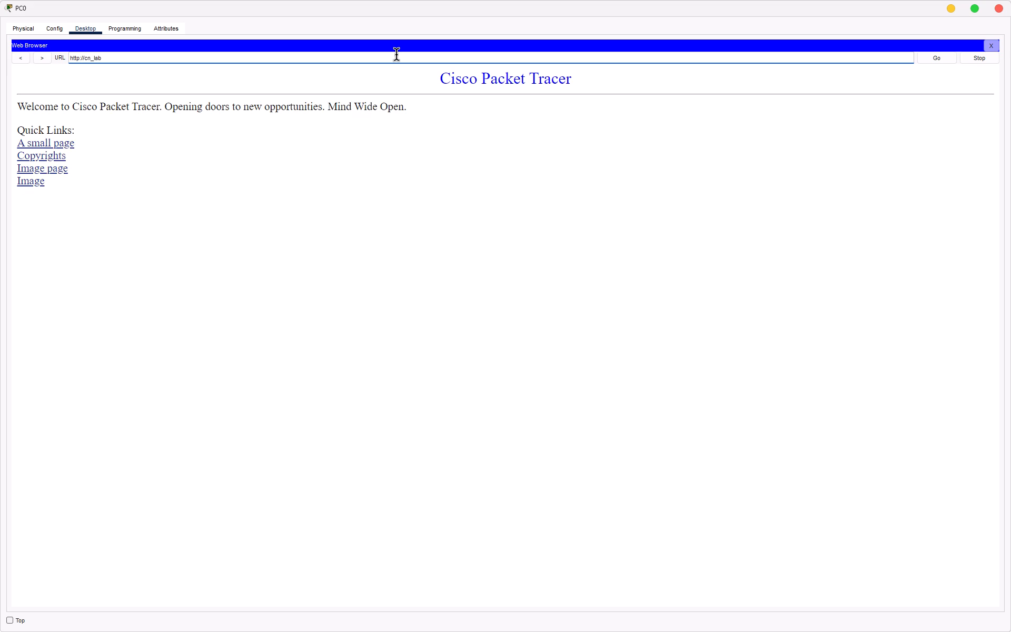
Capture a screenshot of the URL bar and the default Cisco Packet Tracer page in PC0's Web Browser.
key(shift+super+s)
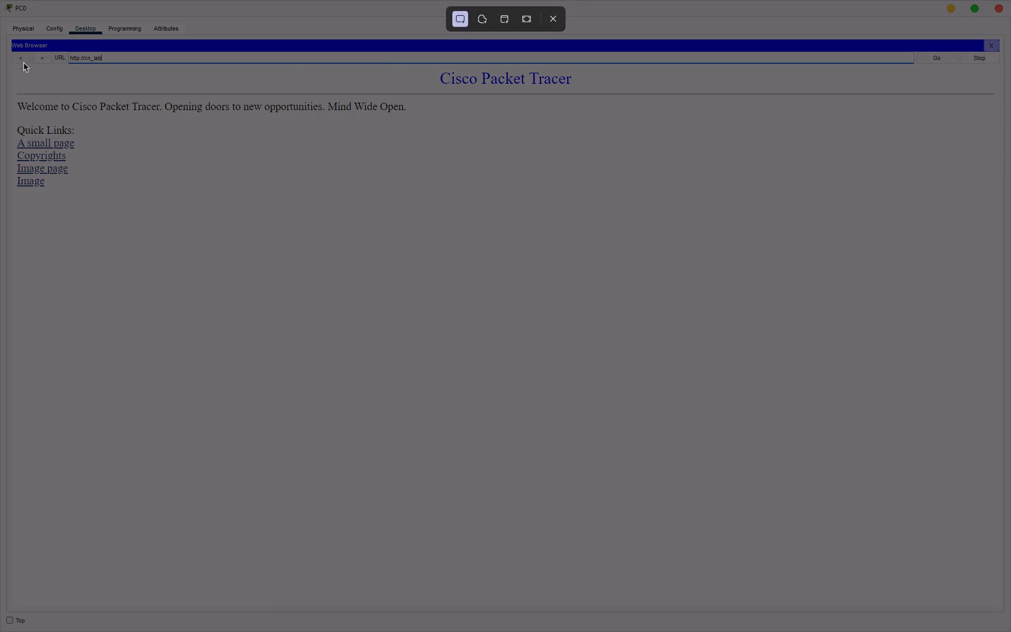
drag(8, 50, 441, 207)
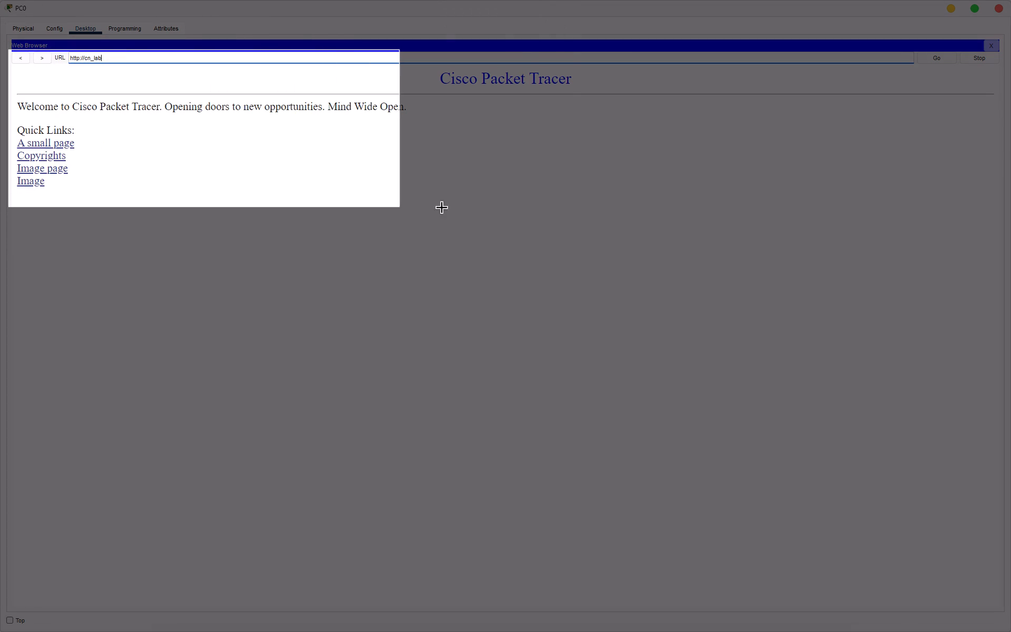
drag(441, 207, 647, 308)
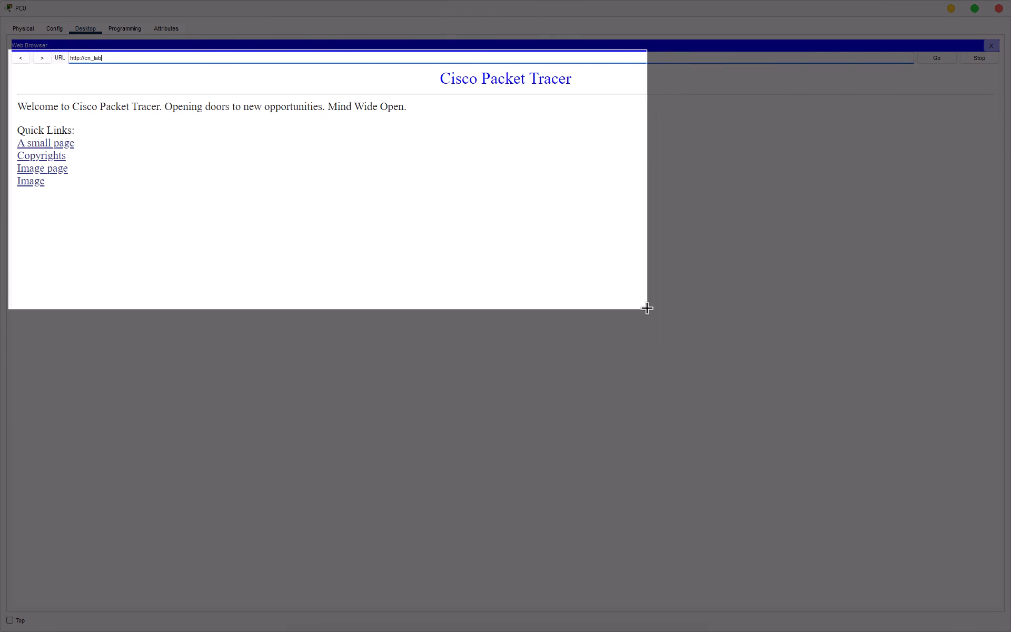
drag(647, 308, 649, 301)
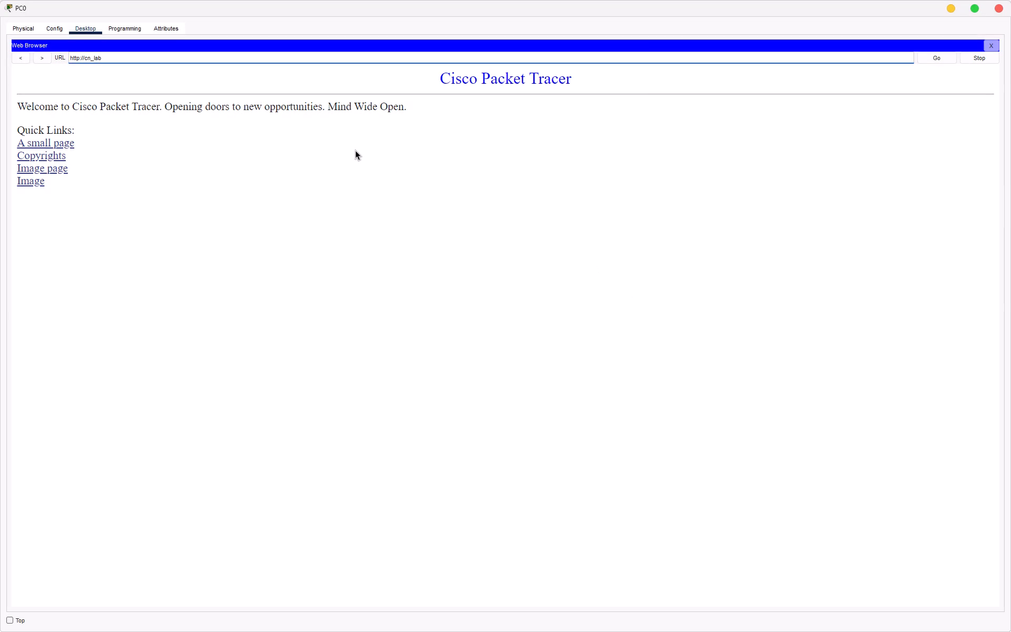
Replace the content of Server0's HTTP file index.html with "Hello Welsome to CN LAB" on two lines, save by overwriting it, and close Server0.
key(alt+Tab)
key(alt+Tab)
key(alt+Tab)
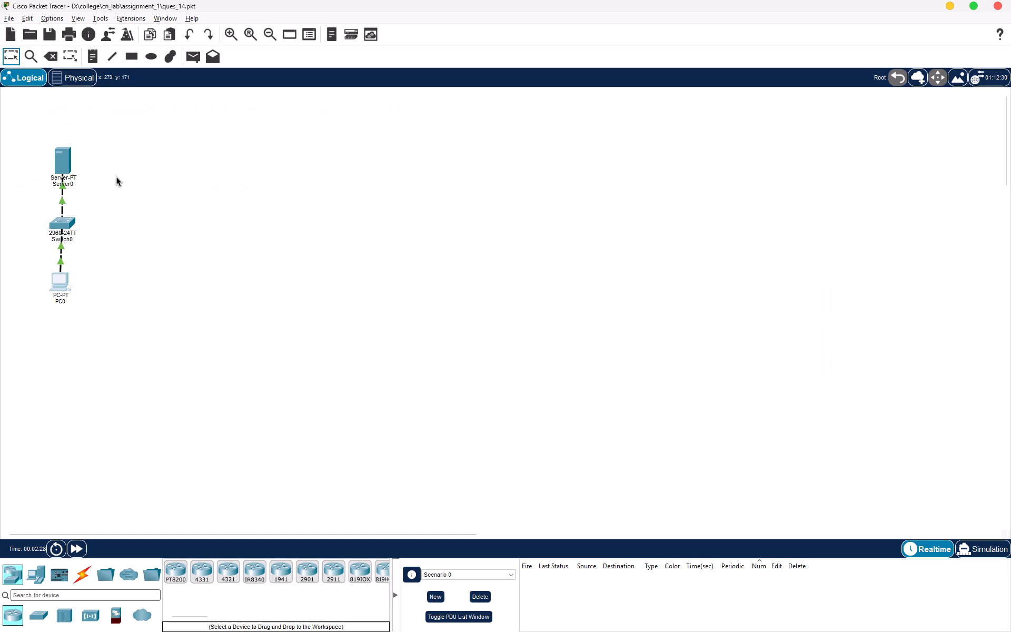
click(58, 163)
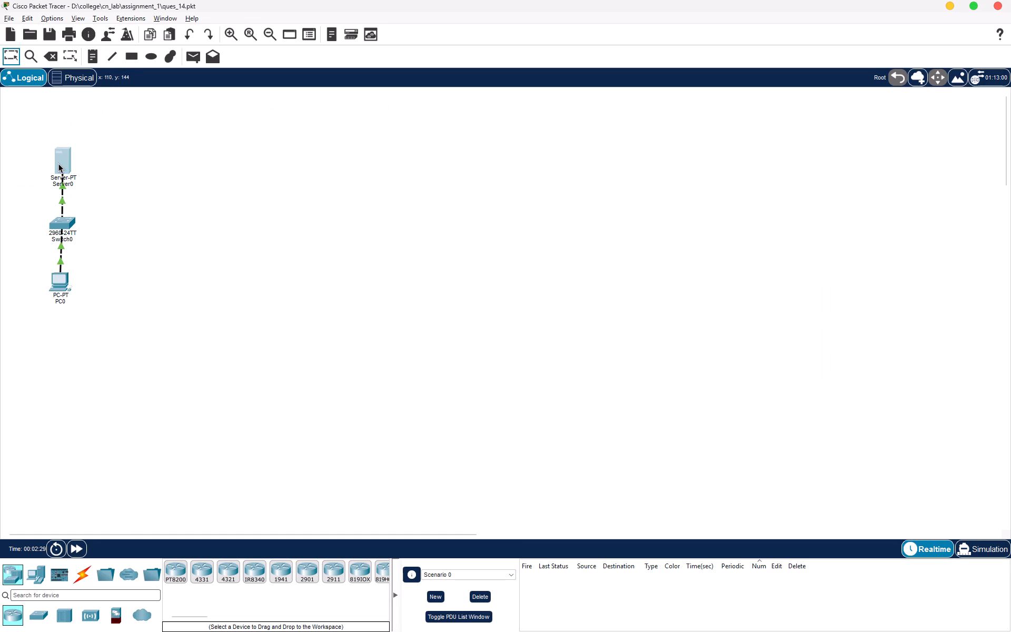
click(58, 163)
click(131, 88)
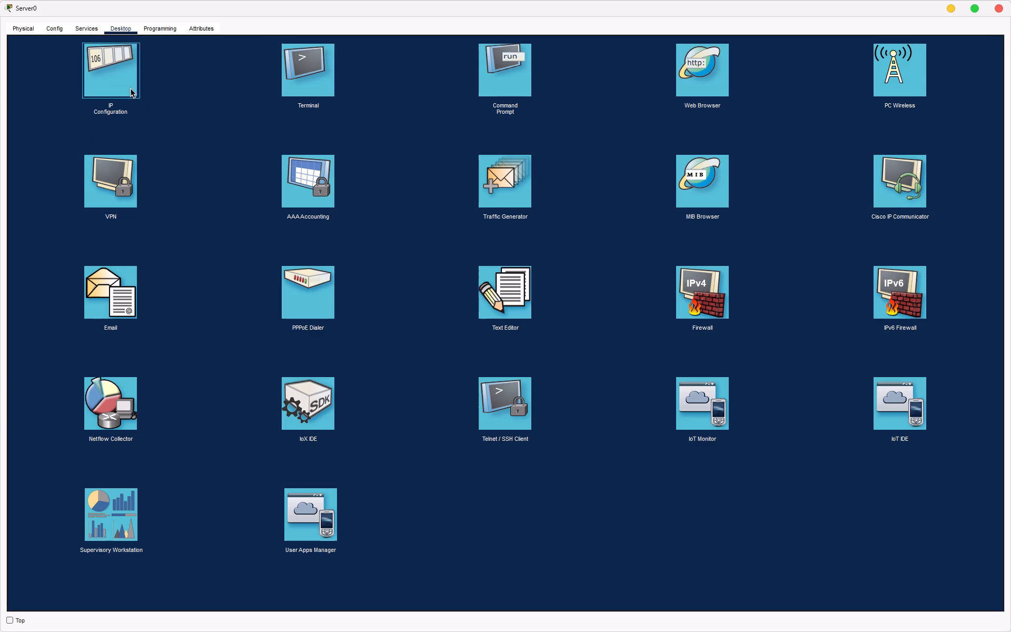
click(94, 28)
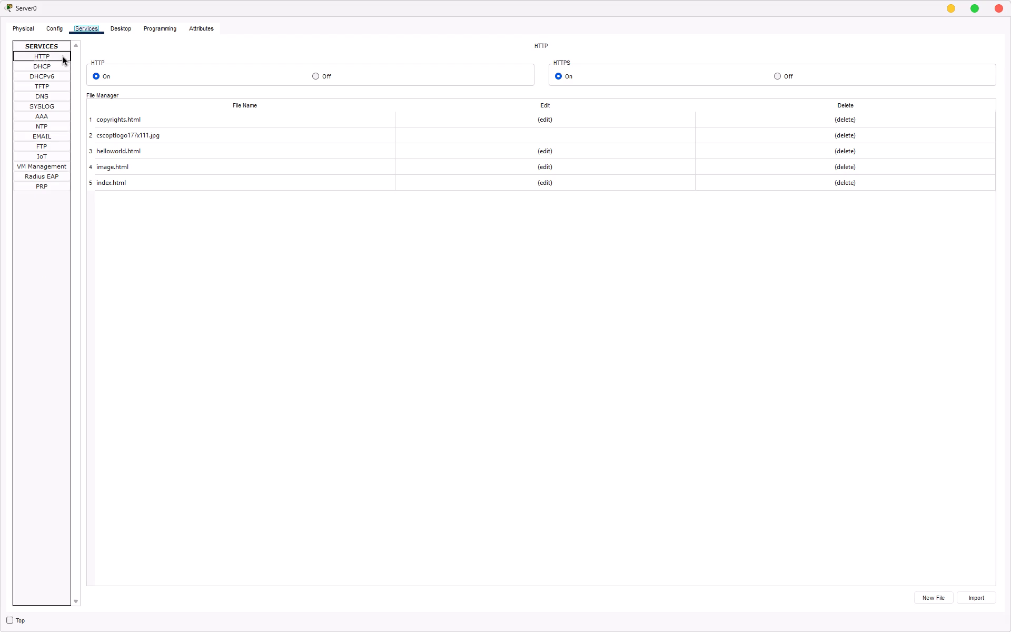
click(63, 56)
click(559, 186)
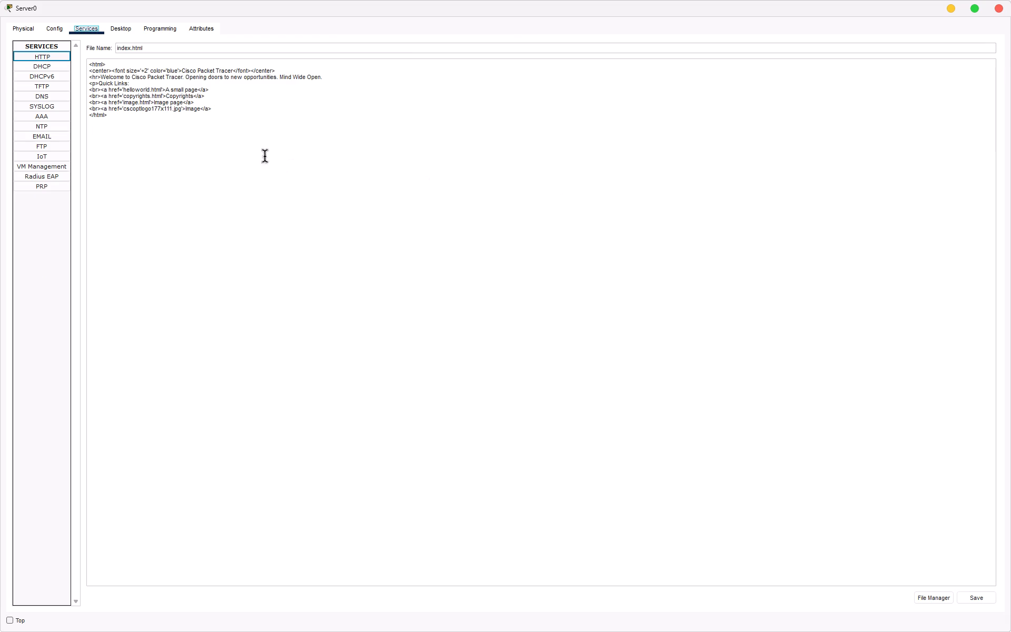
drag(121, 120, 64, 45)
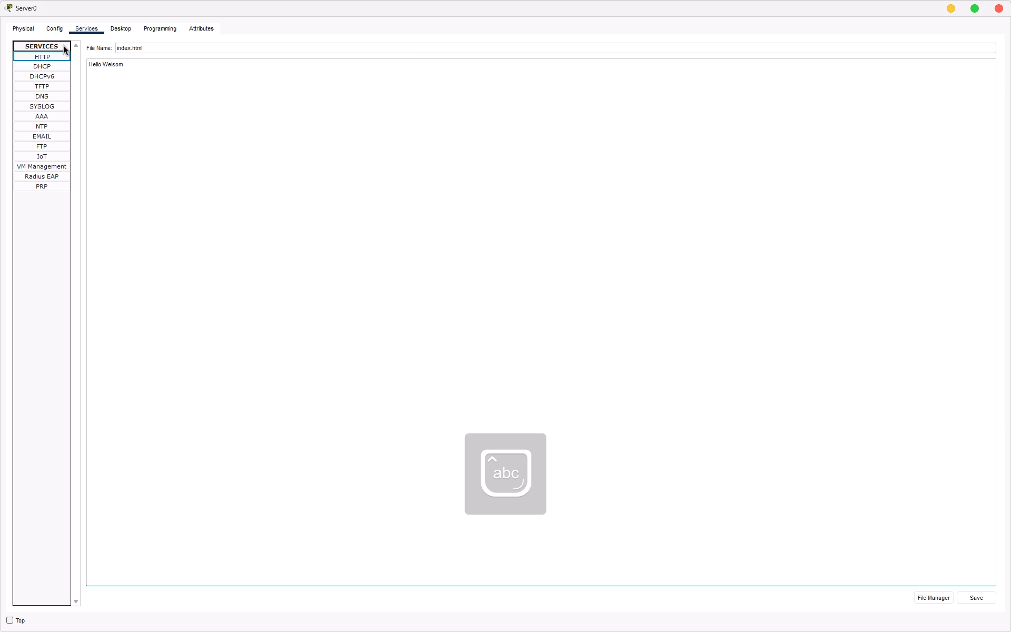
key(shift+Return)
key(ctrl+s)
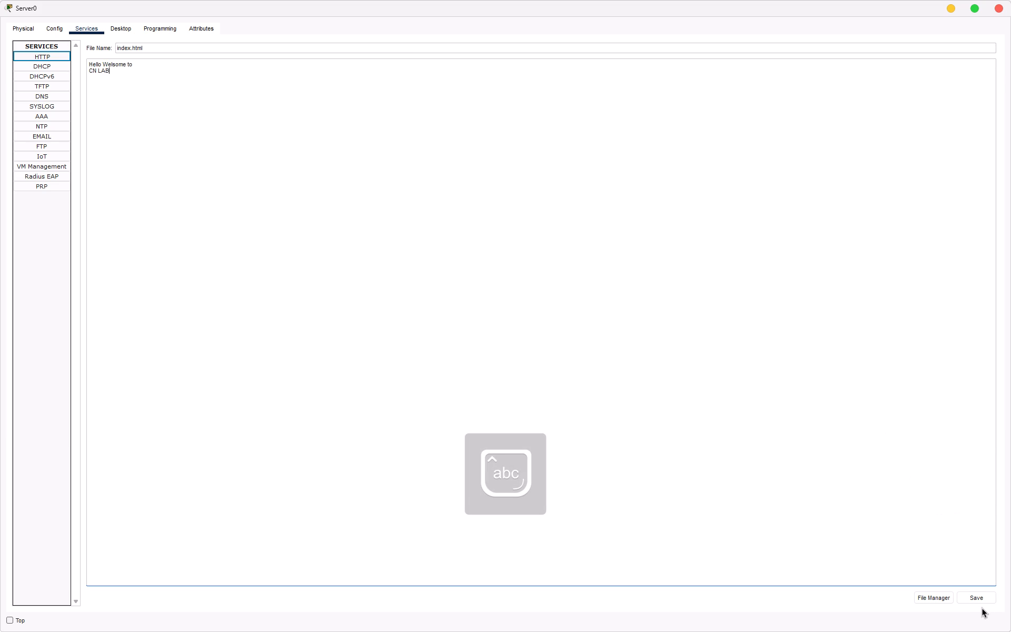
click(982, 599)
click(524, 329)
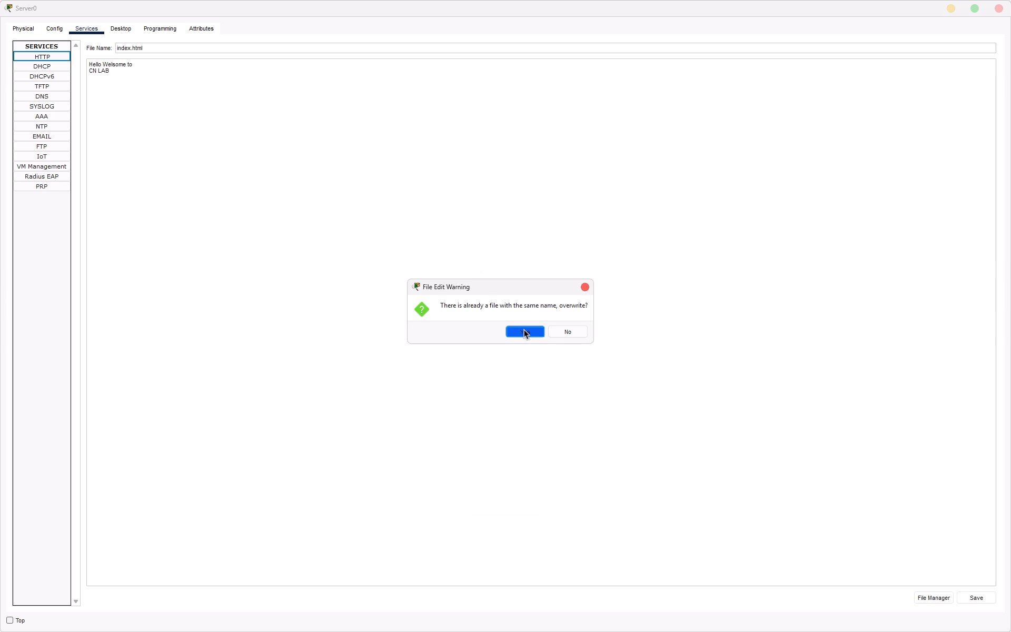
click(52, 55)
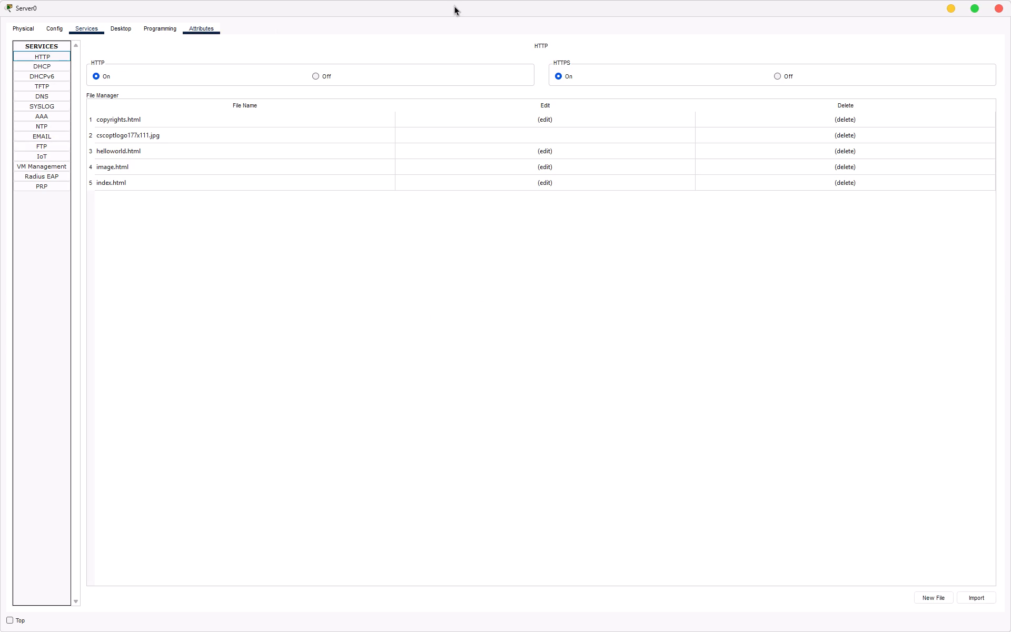
click(1004, 9)
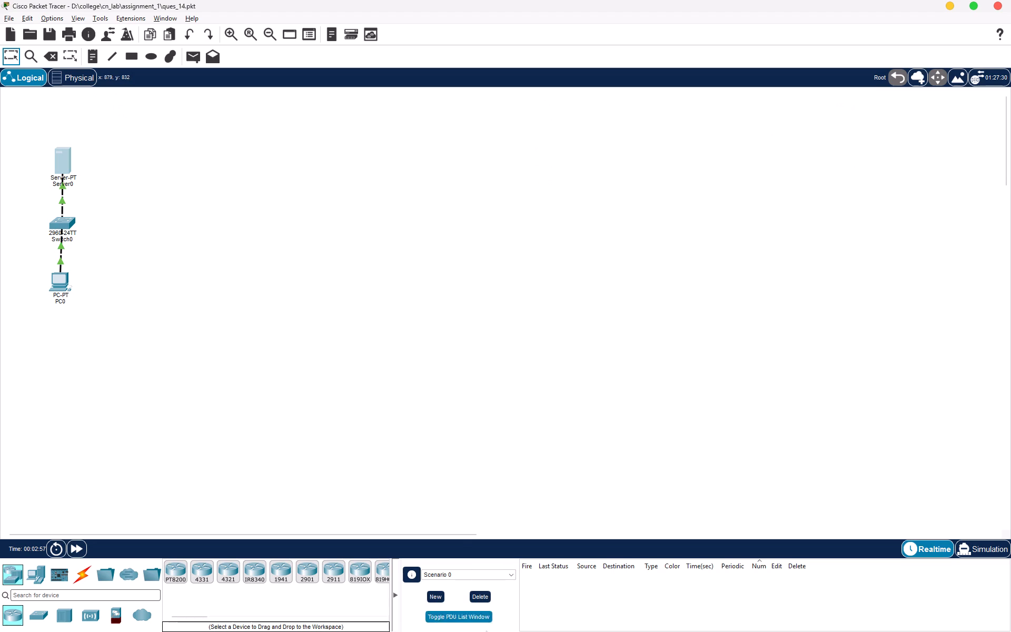
click(626, 576)
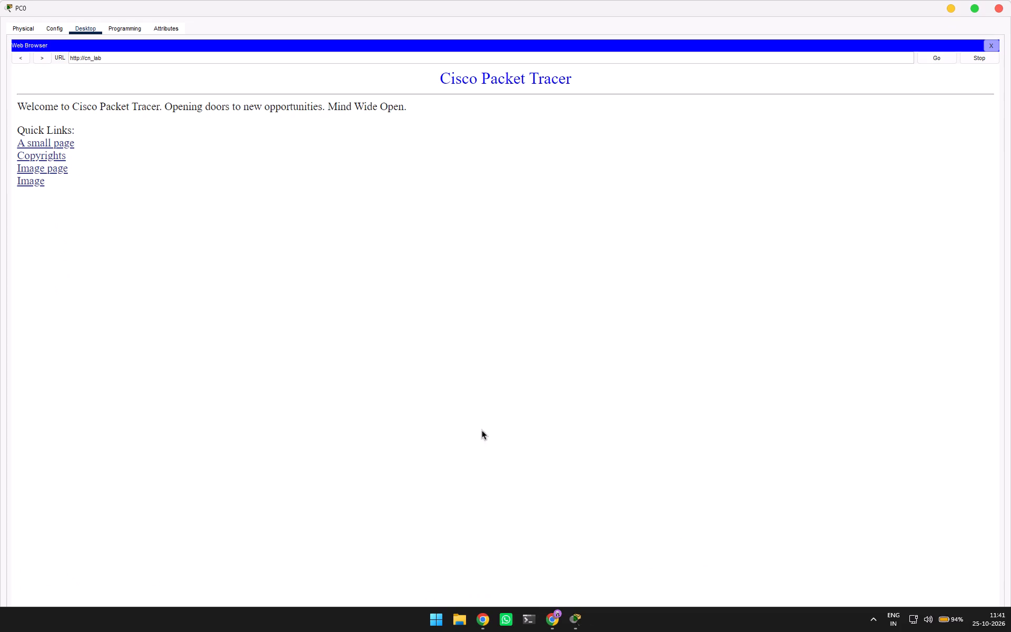
click(115, 54)
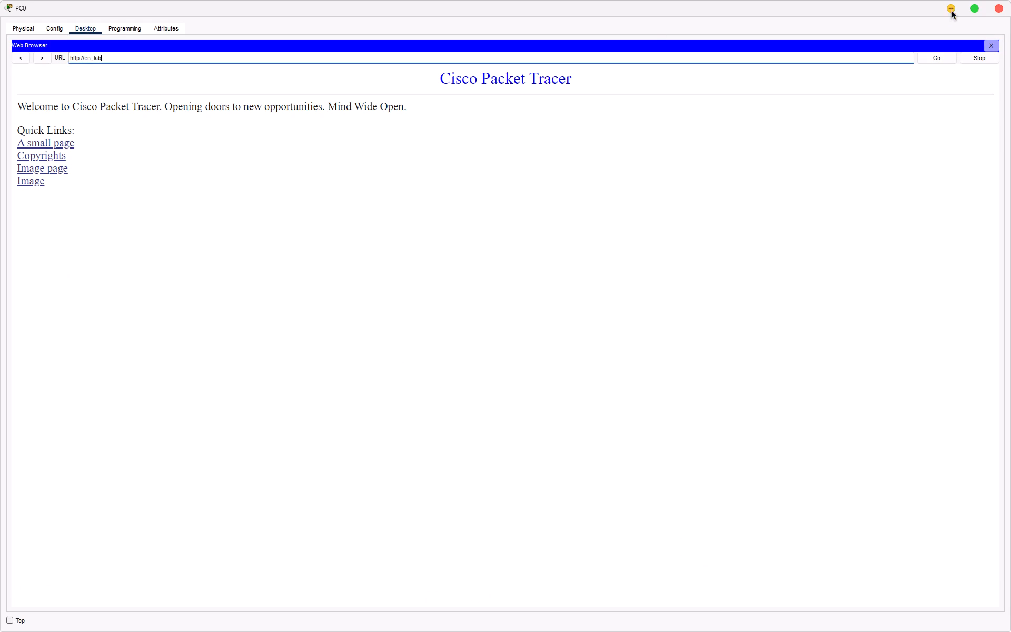
click(946, 55)
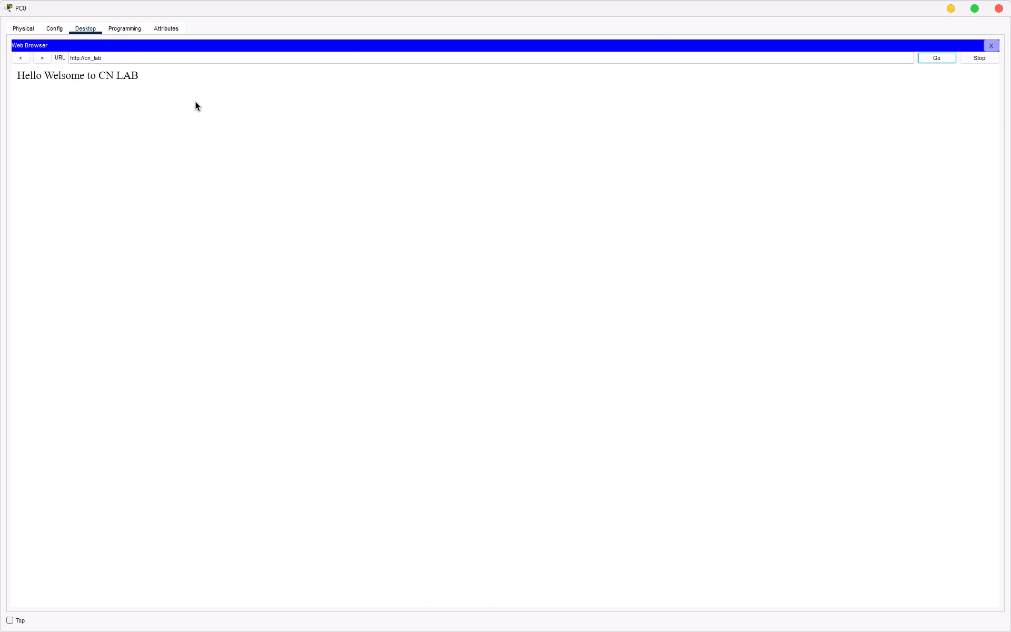
key(shift+super+s)
drag(7, 39, 171, 163)
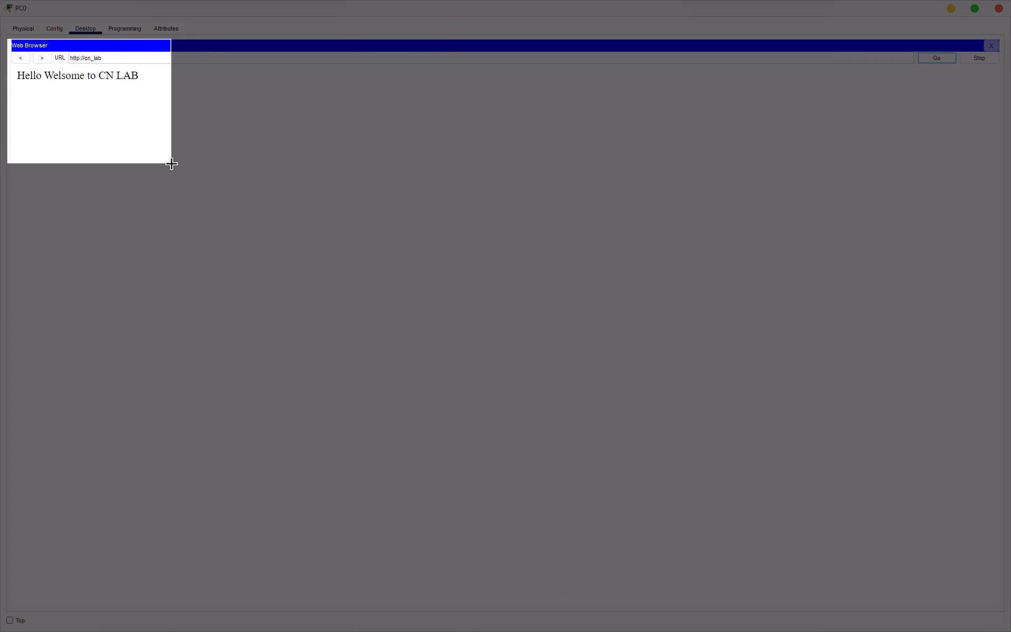
drag(171, 163, 195, 167)
Switch to the Canva report and paste the web browser screenshot onto the DNS Server page.
key(alt+Tab)
key(alt+Tab)
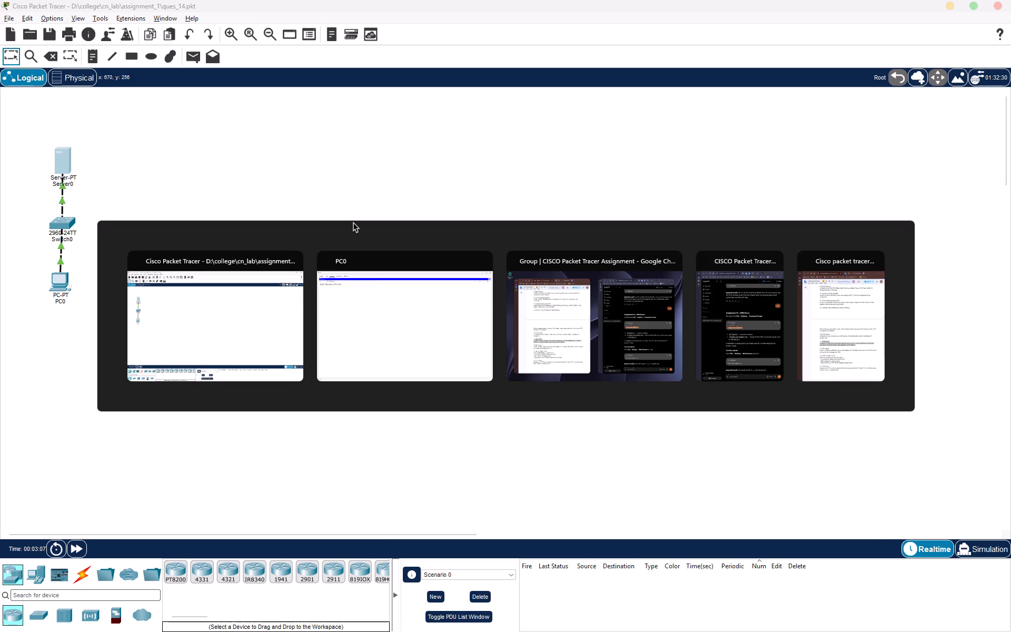
key(alt+Tab)
key(alt+Tab)
key(alt+Tab)
key(alt+Tab)
key(alt+Tab)
key(alt+Tab)
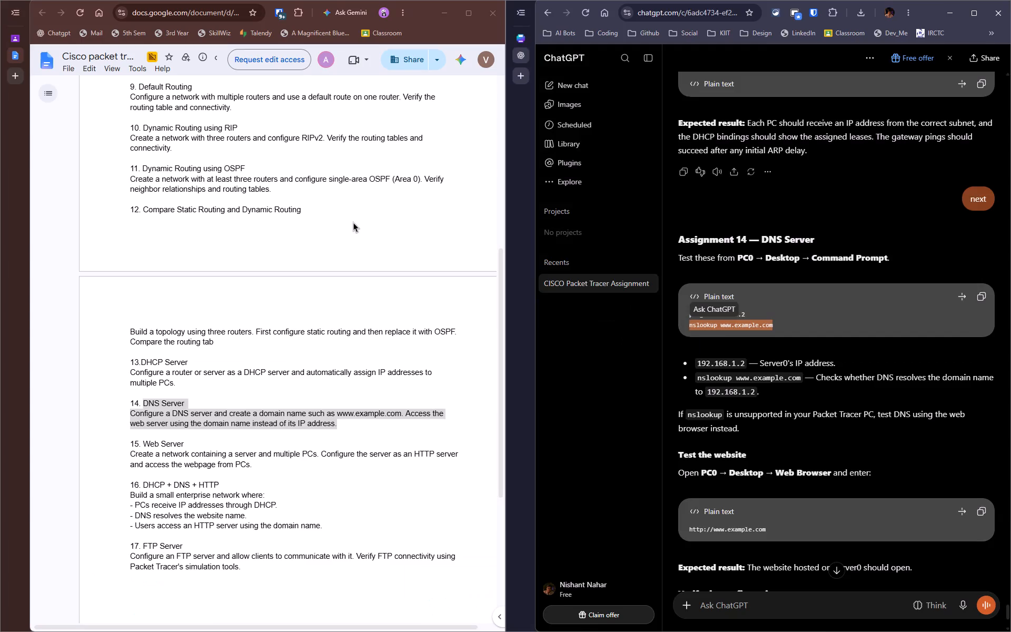
key(ctrl+Tab)
click(766, 355)
key(ctrl+v)
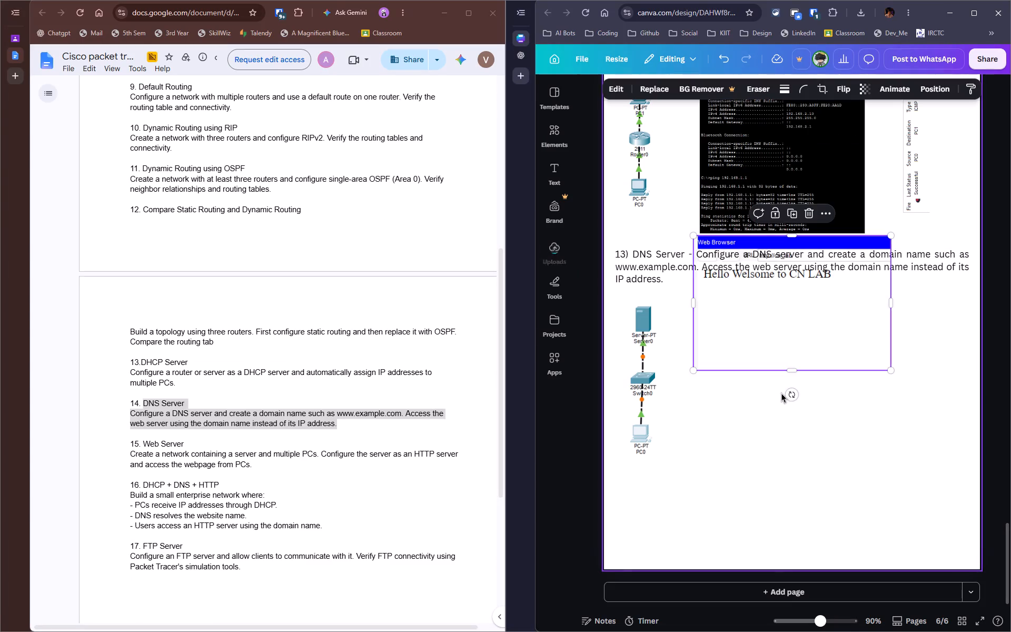
Move the web browser screenshot below the DNS question text, beside the topology, and scale it down slightly.
drag(791, 339, 777, 397)
drag(877, 426, 843, 404)
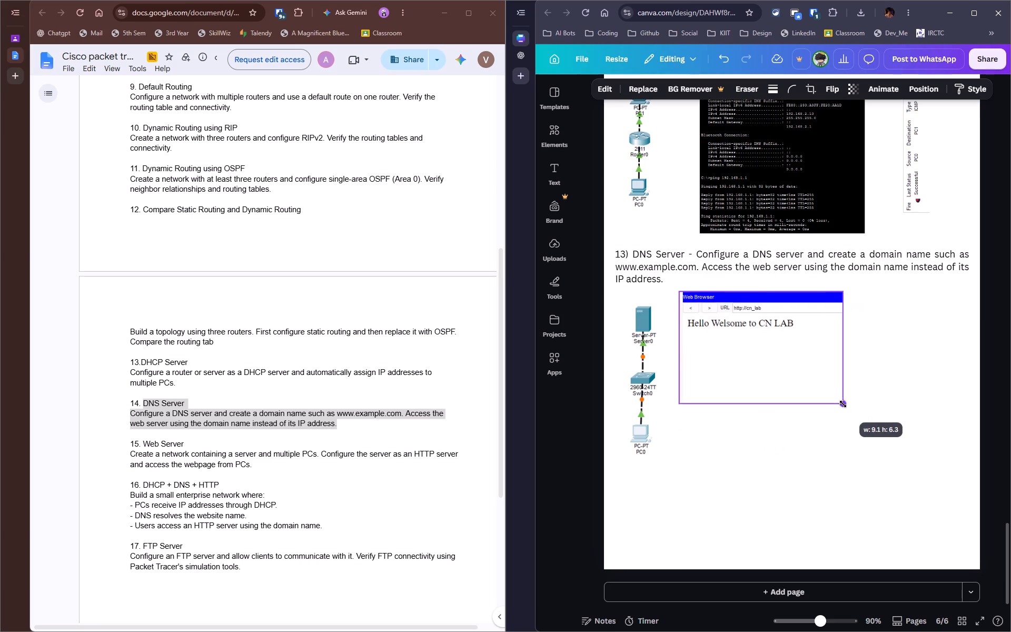
drag(843, 404, 870, 422)
Crop the blank space off the right and bottom edges of the web browser screenshot.
drag(870, 359, 868, 359)
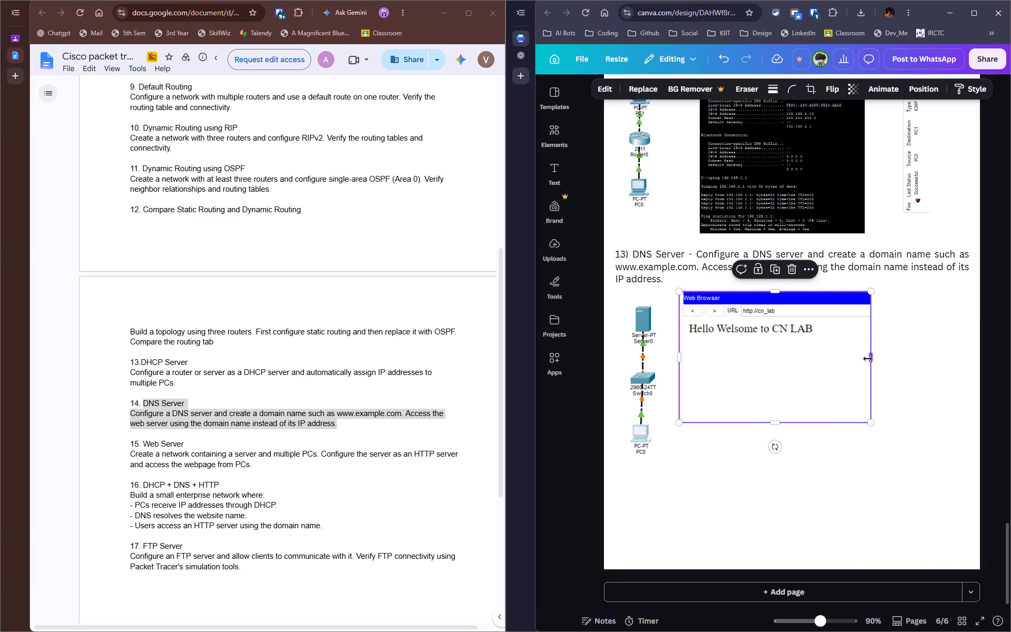
drag(868, 359, 842, 359)
click(768, 400)
click(894, 391)
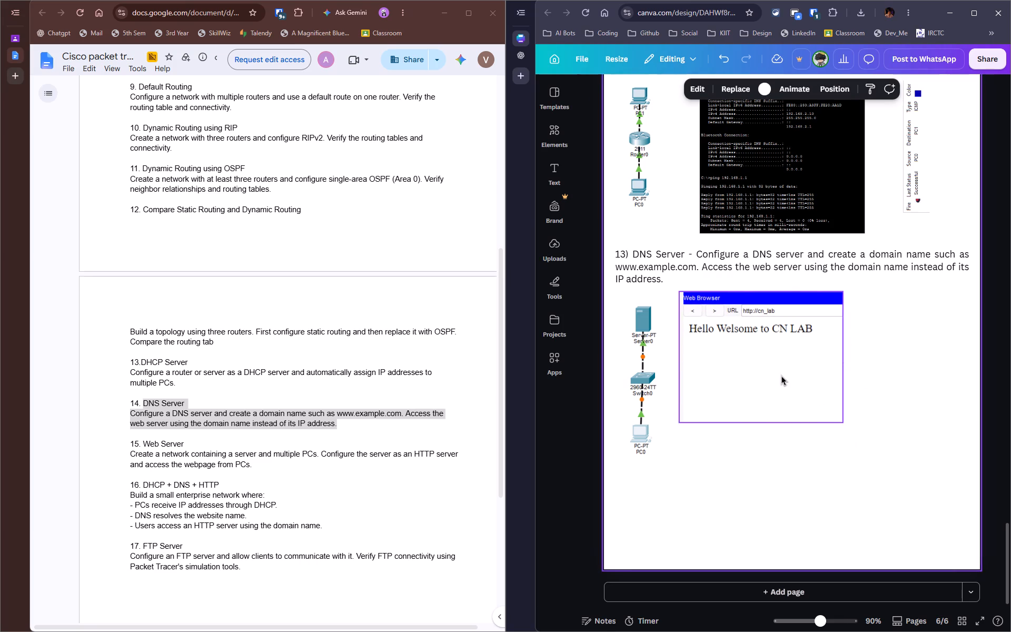
click(890, 371)
click(767, 372)
drag(762, 420, 757, 375)
Shift the cropped web browser screenshot slightly down and closer to the DNS topology, leaving a small gap beneath the question text.
drag(749, 329, 750, 338)
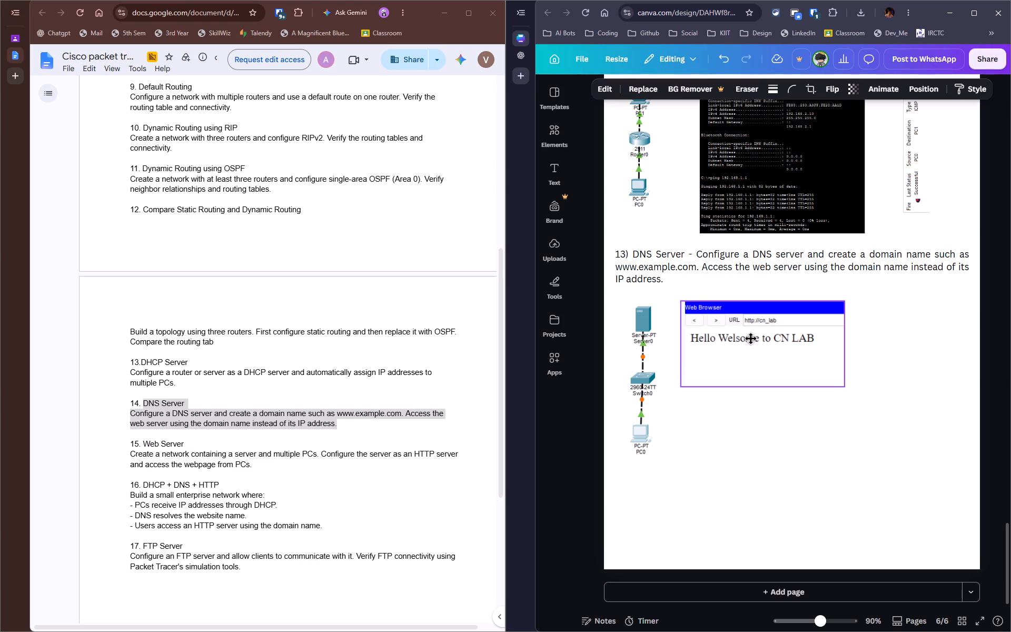
drag(750, 338, 742, 334)
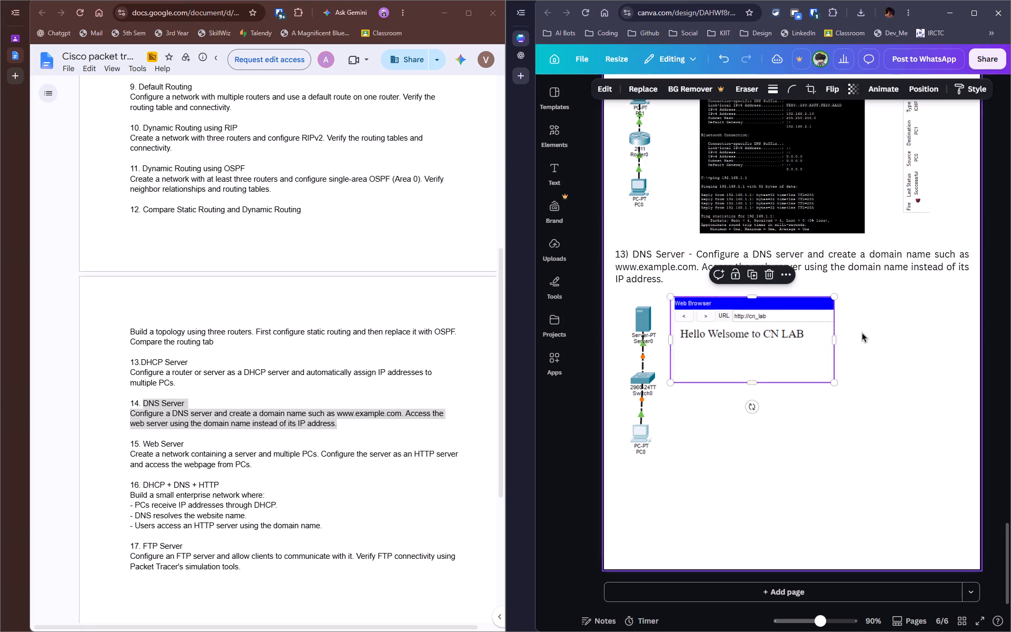
click(862, 332)
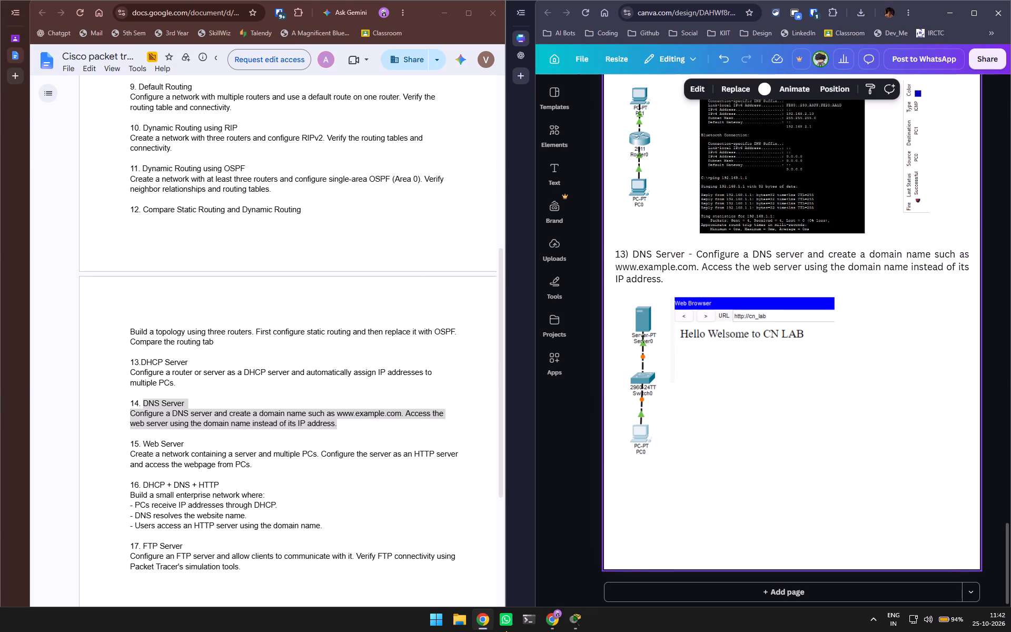
click(572, 622)
click(639, 565)
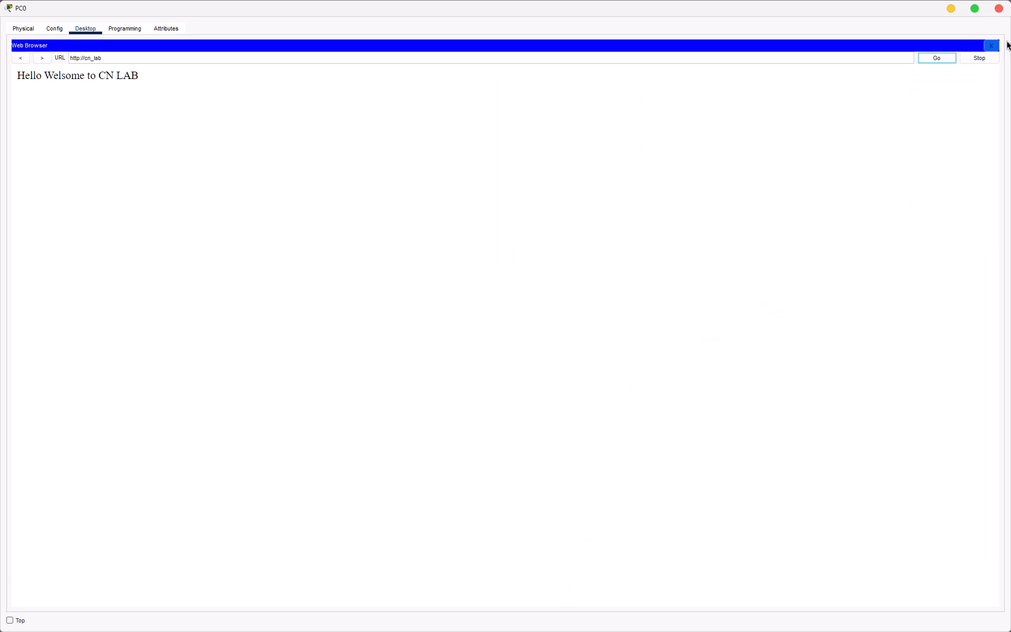
click(996, 43)
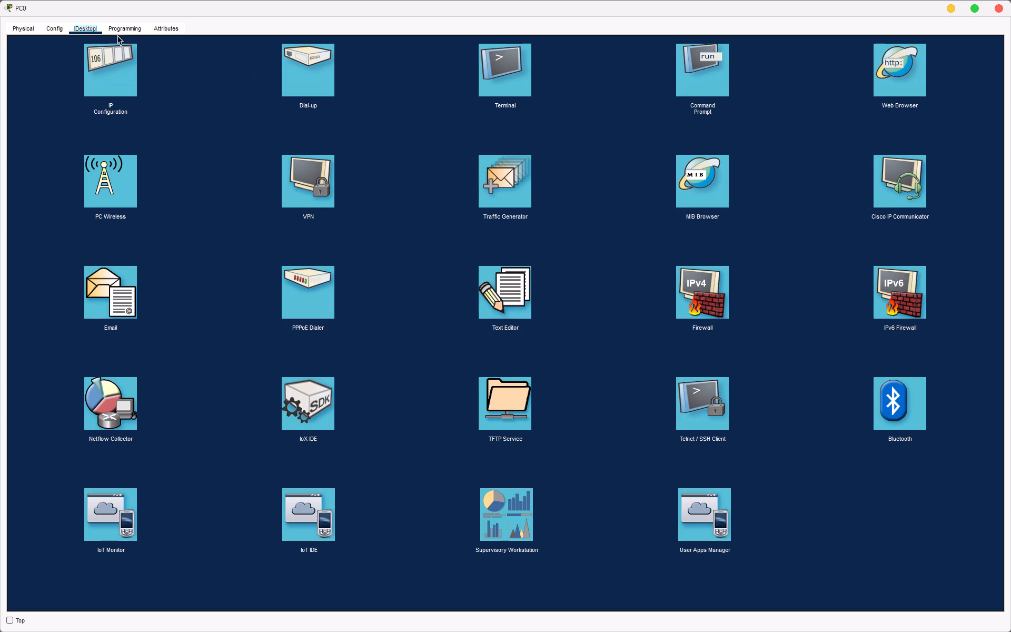
click(699, 69)
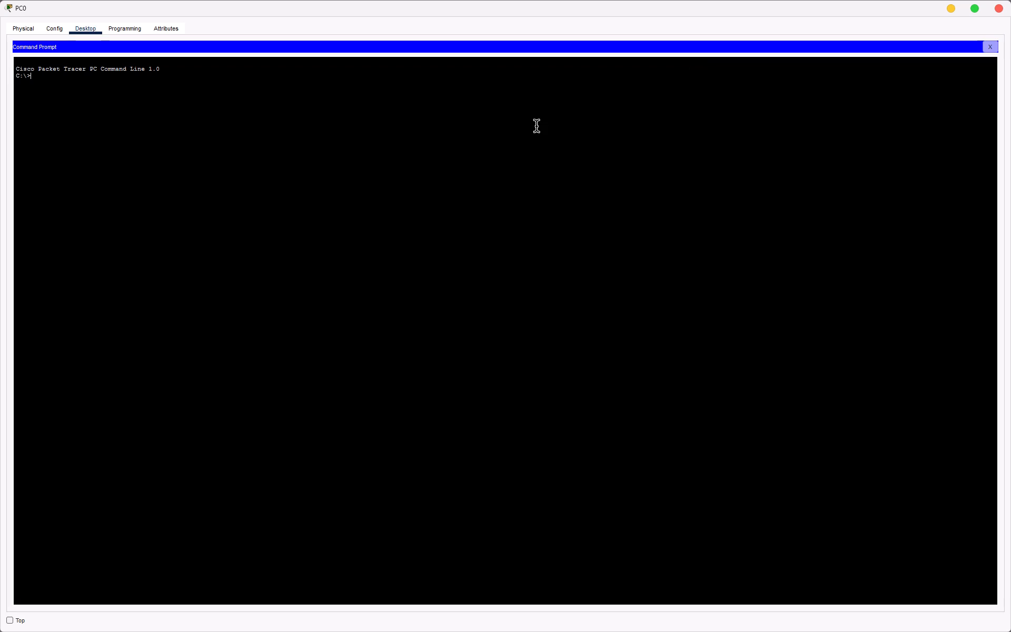
text(nslookup www)
text(.e)
key(BackSpace)
text(ggoel)
key(BackSpace)
key(BackSpace)
key(BackSpace)
key(BackSpace)
text(oogle.com)
key(Return)
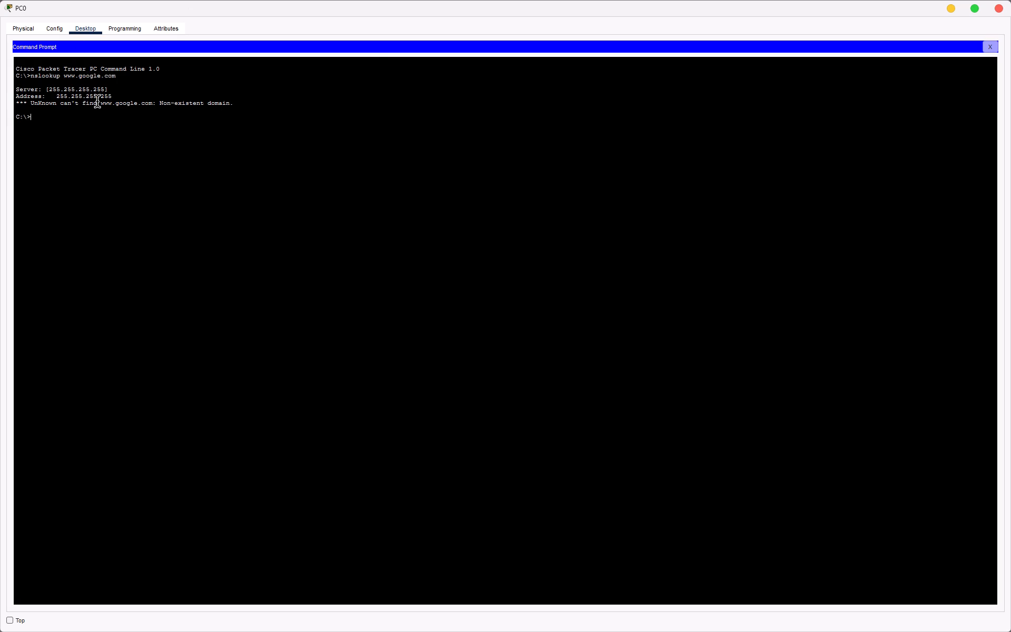
key(Up)
key(BackSpace)
key(BackSpace)
key(BackSpace)
key(BackSpace)
key(BackSpace)
key(BackSpace)
key(BackSpace)
key(BackSpace)
key(BackSpace)
key(BackSpace)
key(BackSpace)
text(.example.o)
key(BackSpace)
text(com)
key(Return)
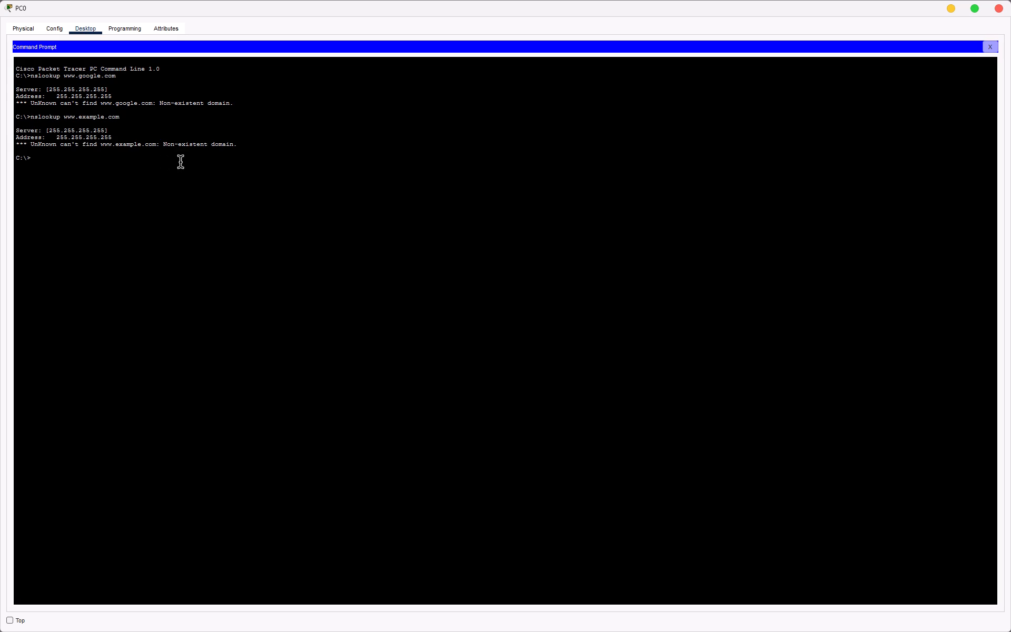
Switch to the assignment document and reread the DNS Server question.
key(alt+Tab)
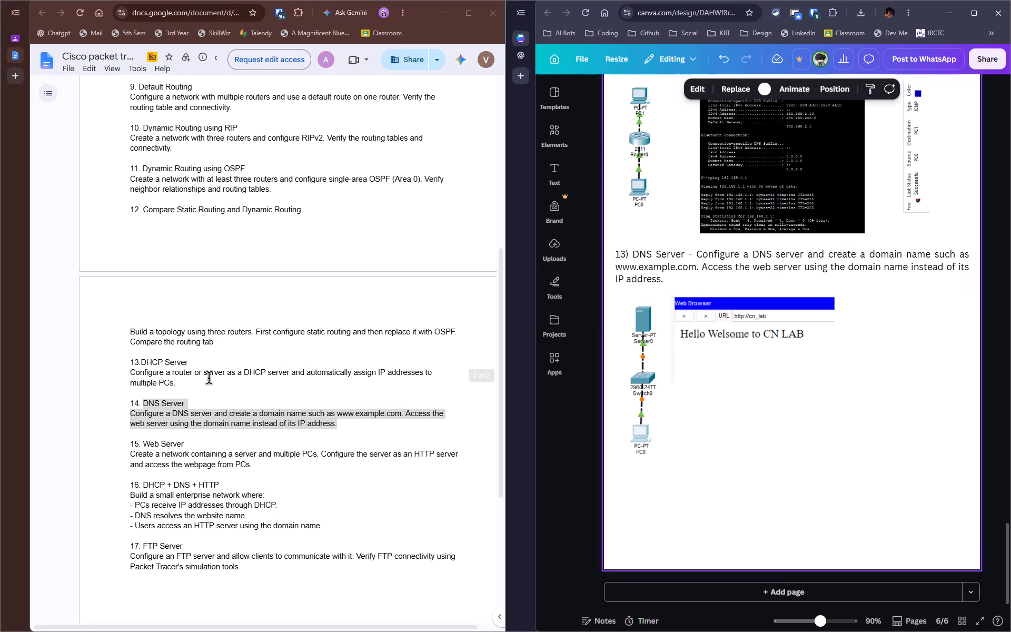
scroll(857, 266, up, 4)
scroll(857, 266, down, 5)
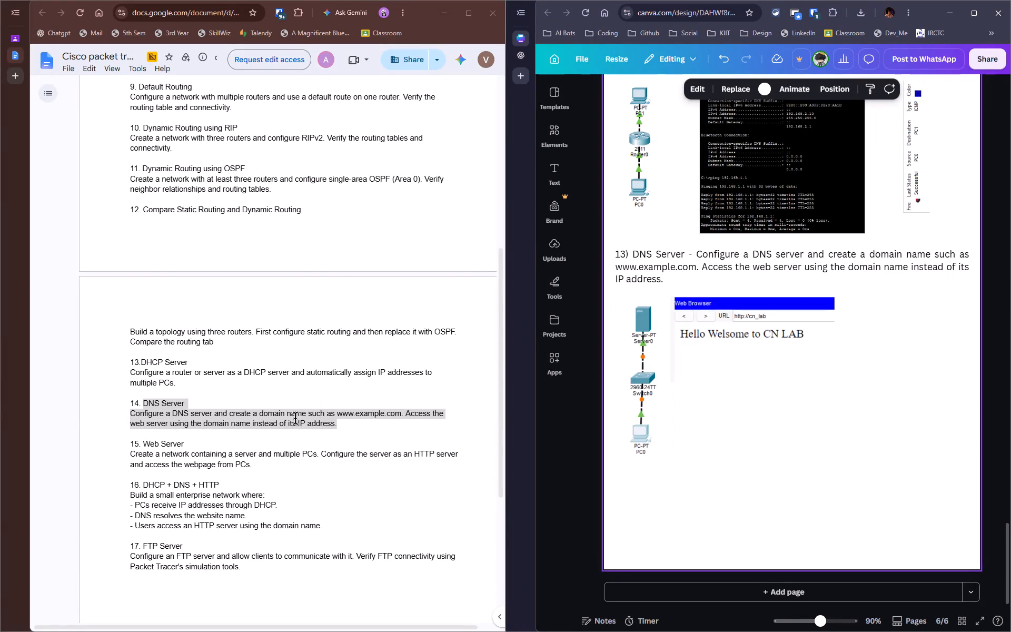
Return to the PC0 window in Packet Tracer and close it.
key(alt+Tab)
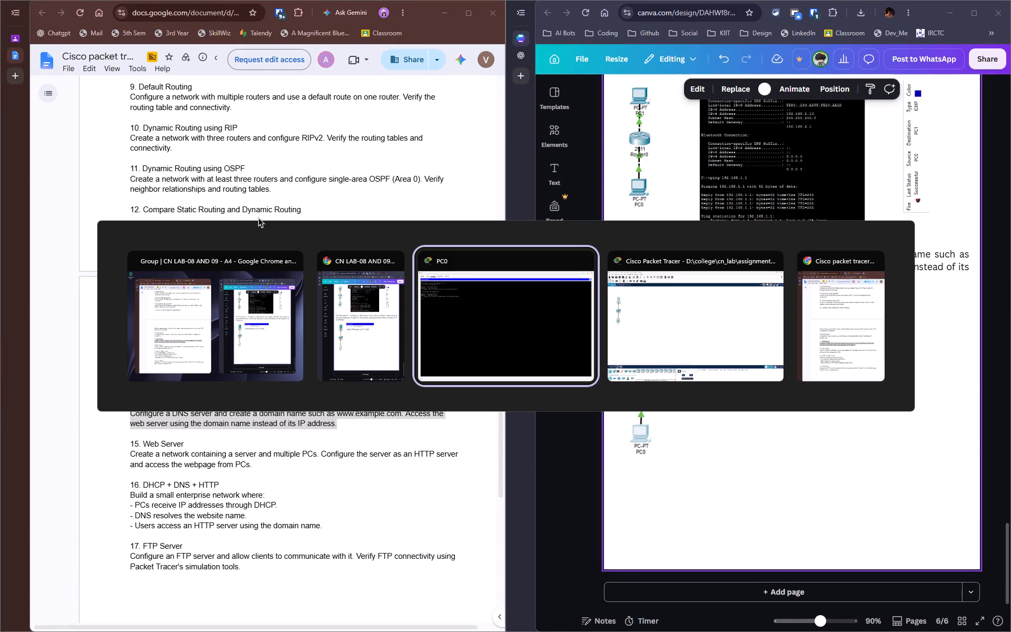
drag(93, 32, 93, 26)
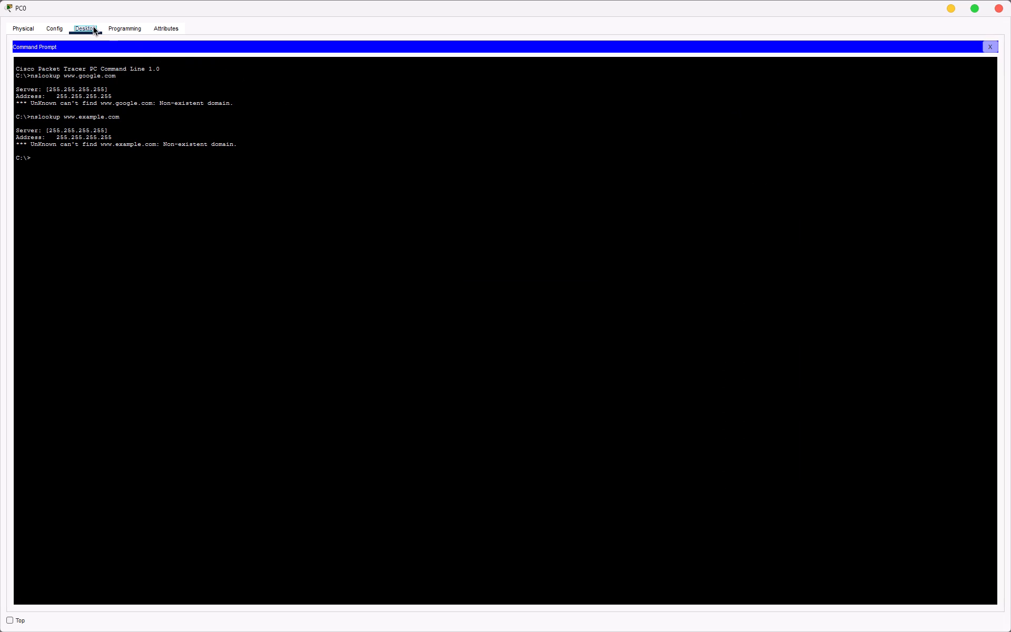
click(111, 25)
click(82, 28)
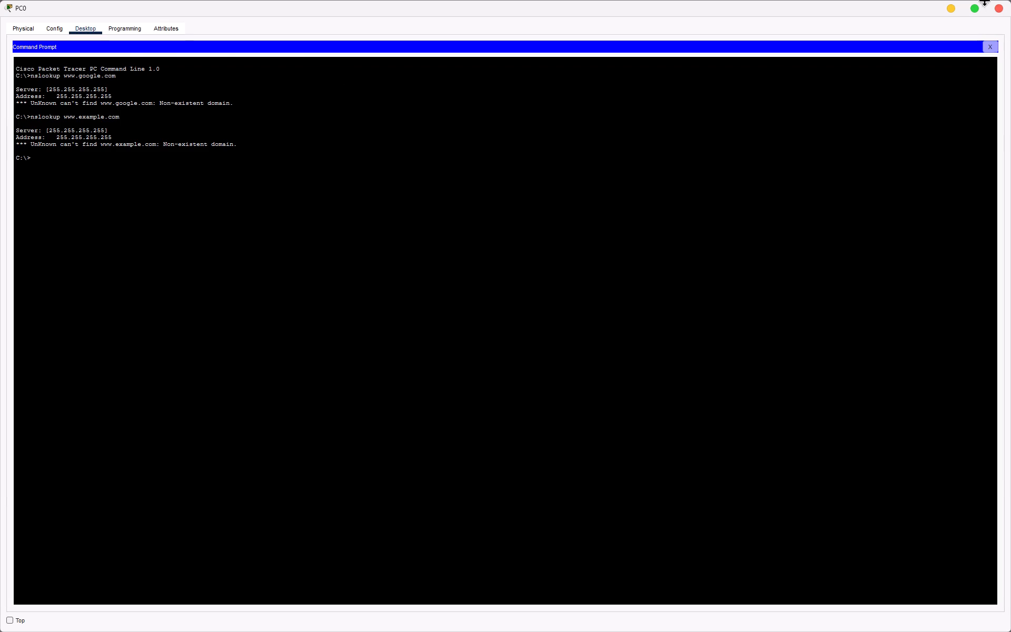
click(997, 11)
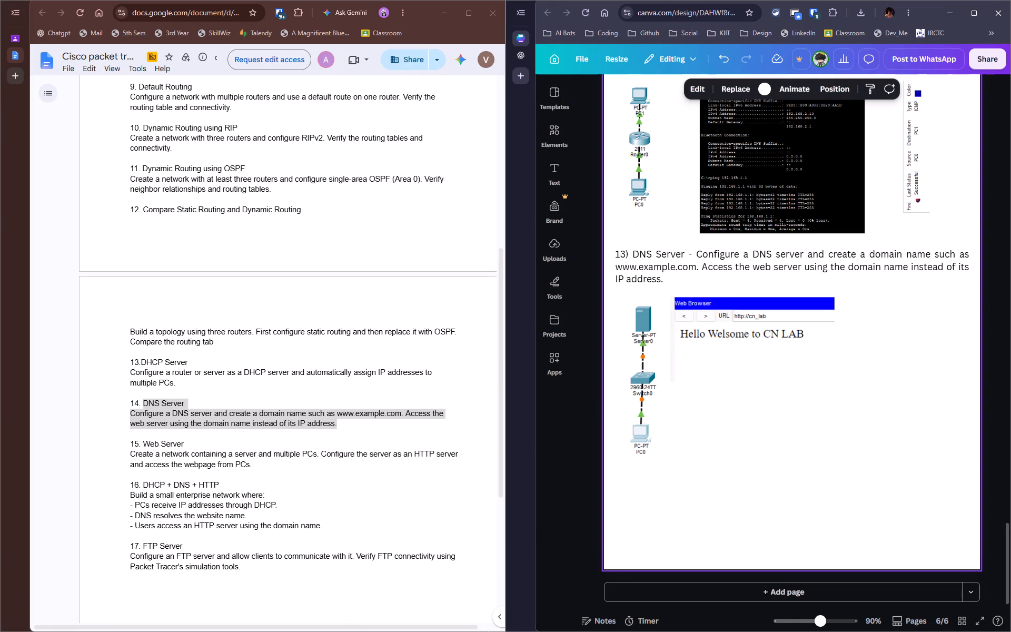
Open Server0's DNS service from the Packet Tracer topology and select the cn_lab record.
click(573, 624)
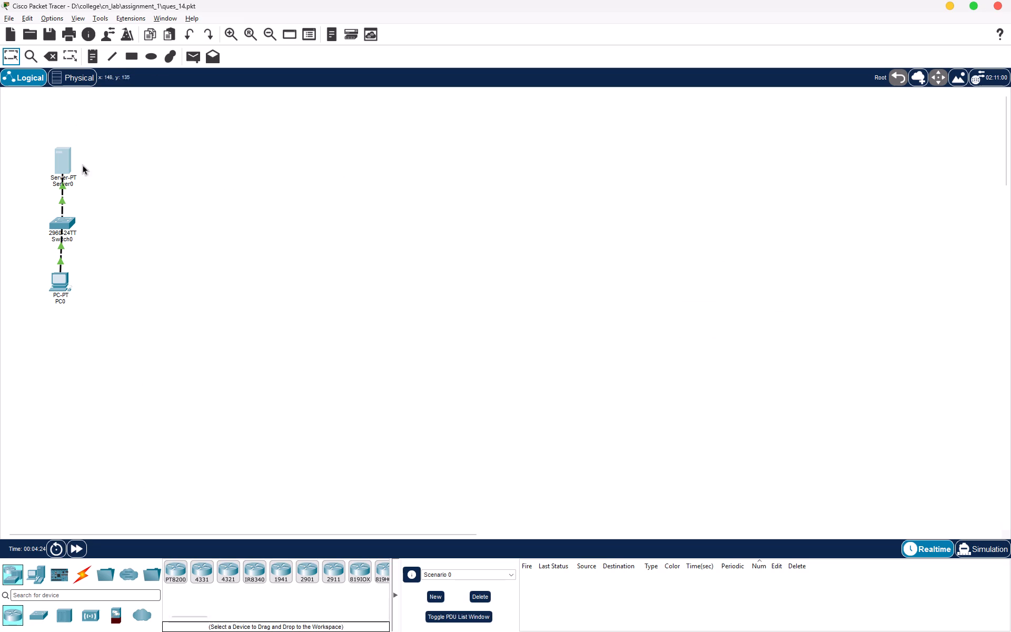
click(63, 162)
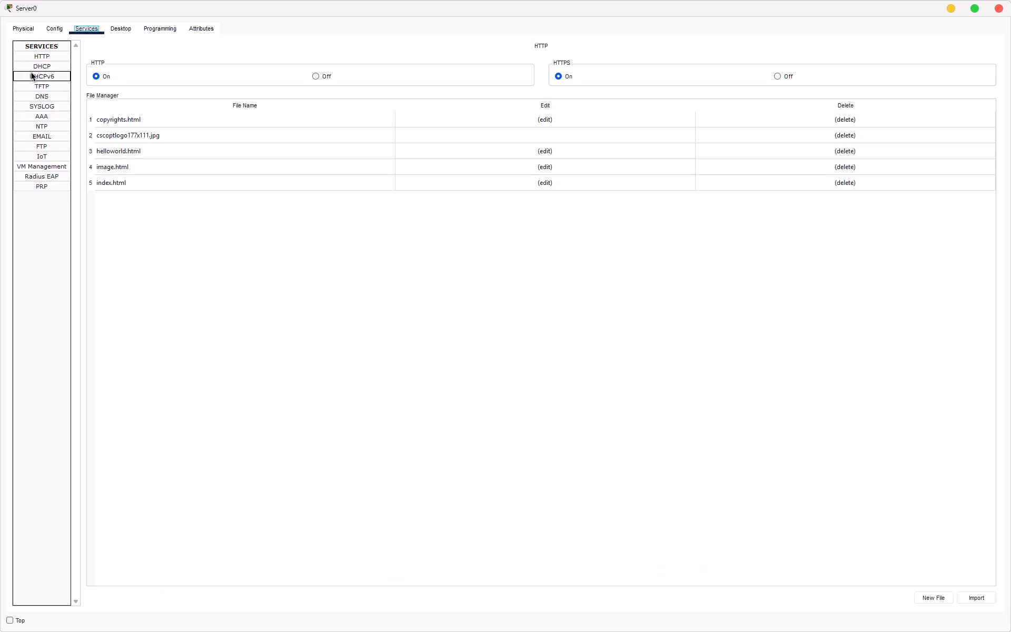
click(48, 94)
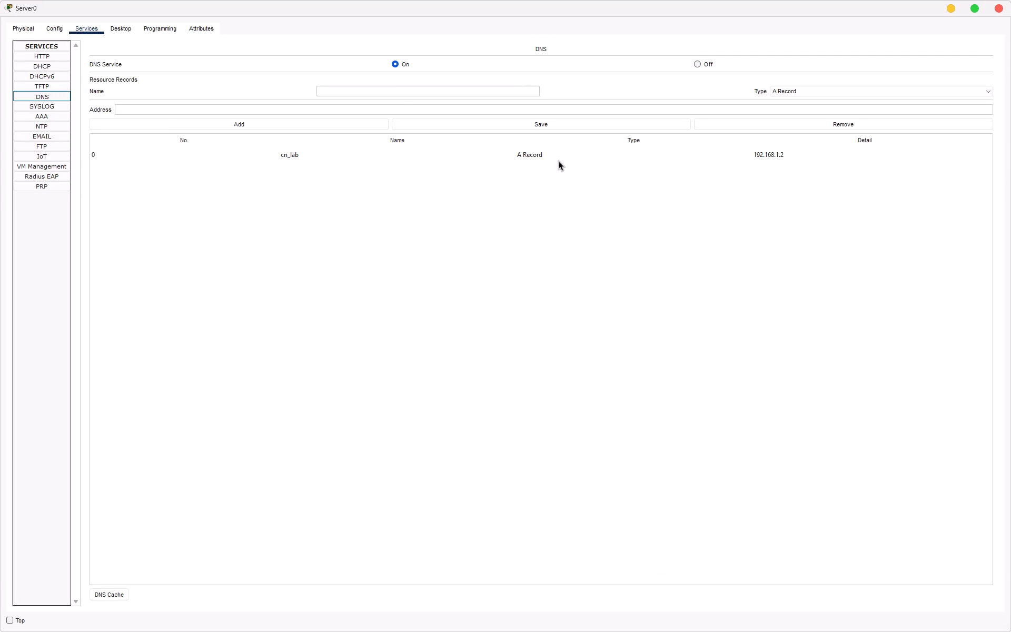
click(684, 152)
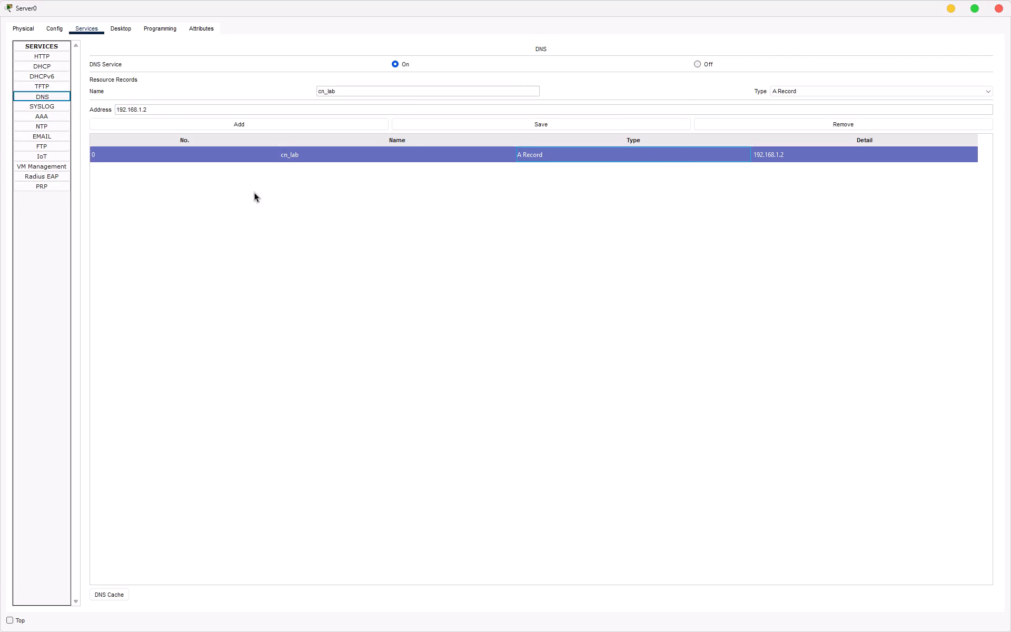
double_click(403, 155)
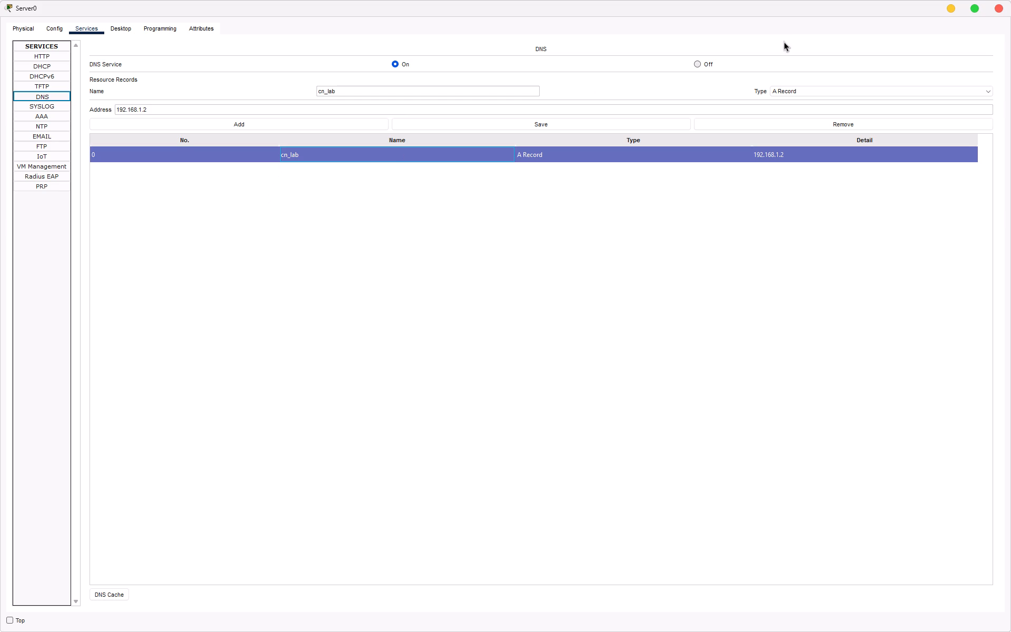
Shrink the Server0 window to a compact size and capture a screenshot of its DNS record table with the cn_lab entry.
click(969, 9)
click(972, 9)
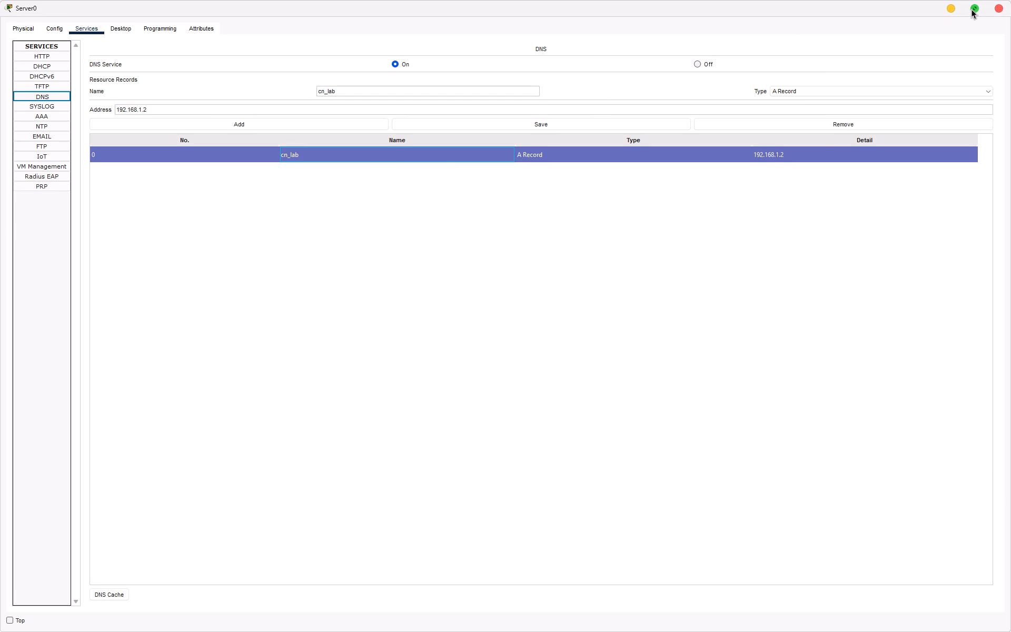
click(970, 12)
drag(899, 9, 837, 62)
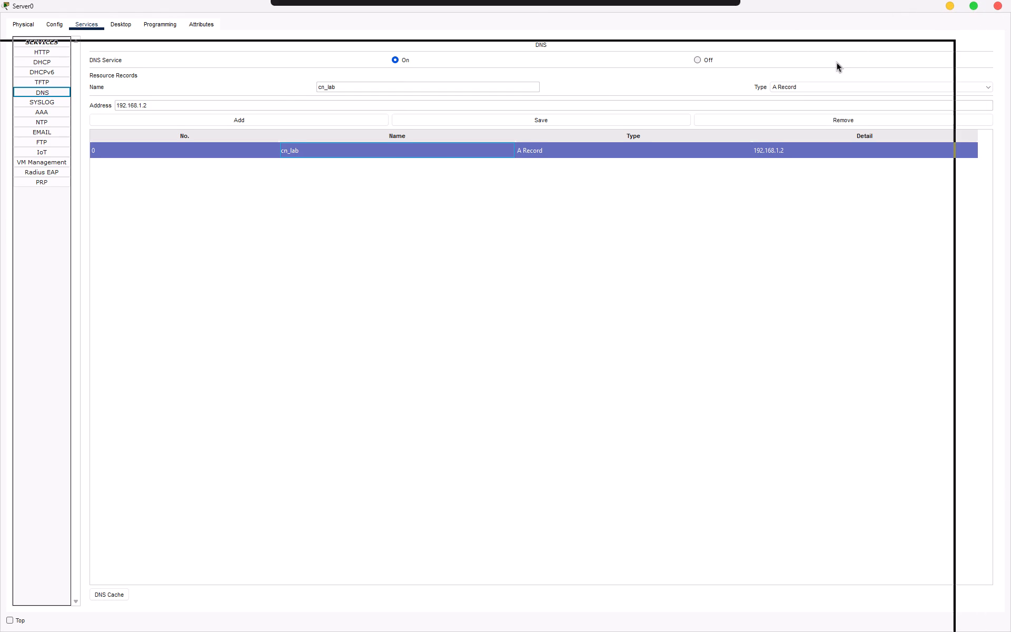
drag(837, 62, 836, 63)
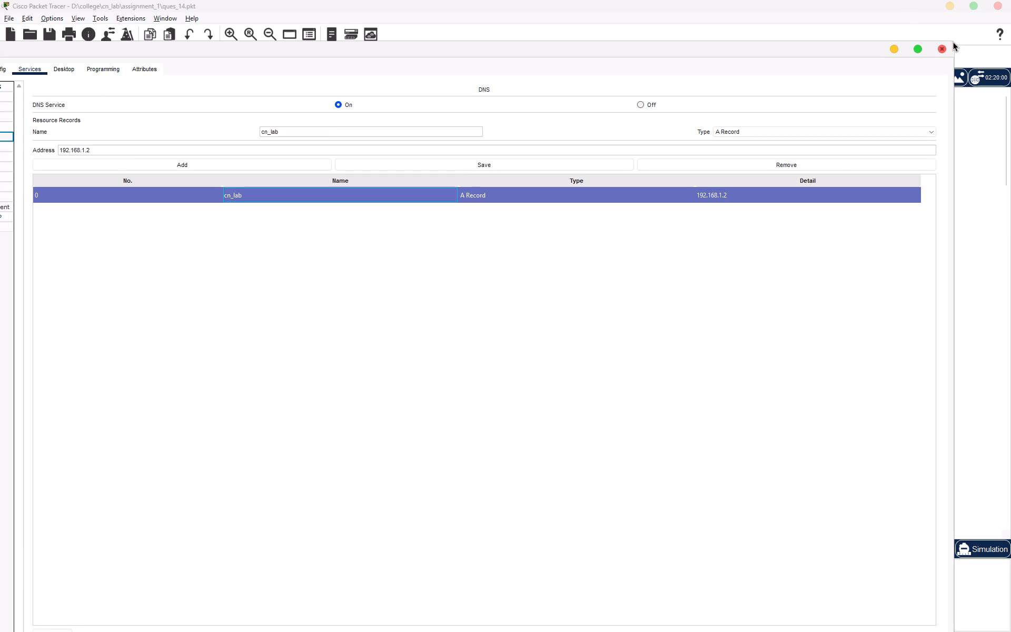
drag(953, 41, 288, 98)
drag(187, 107, 497, 38)
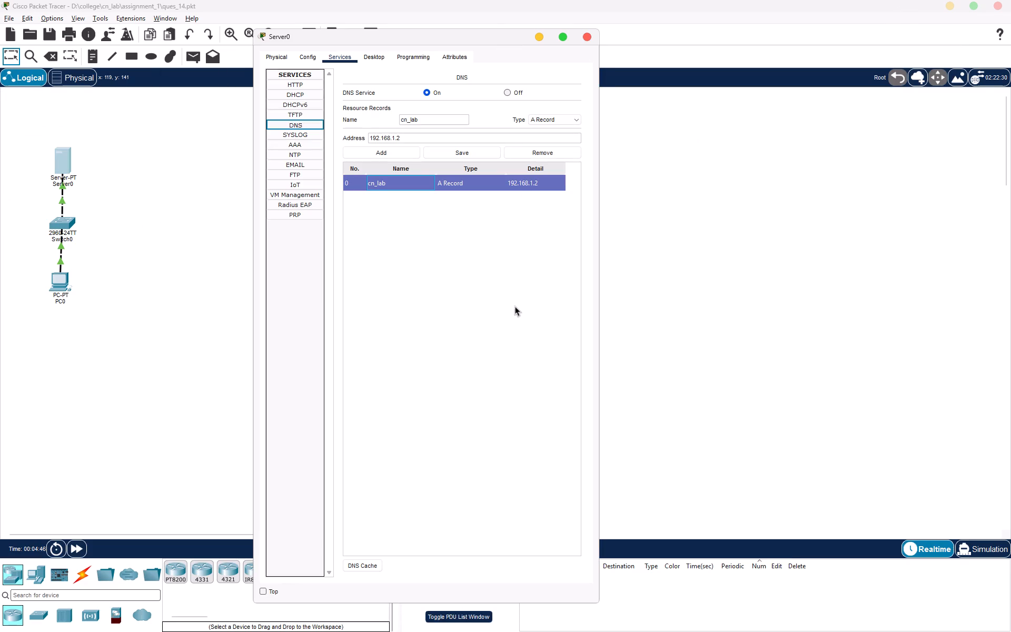
drag(439, 605, 458, 239)
scroll(458, 239, up, 2)
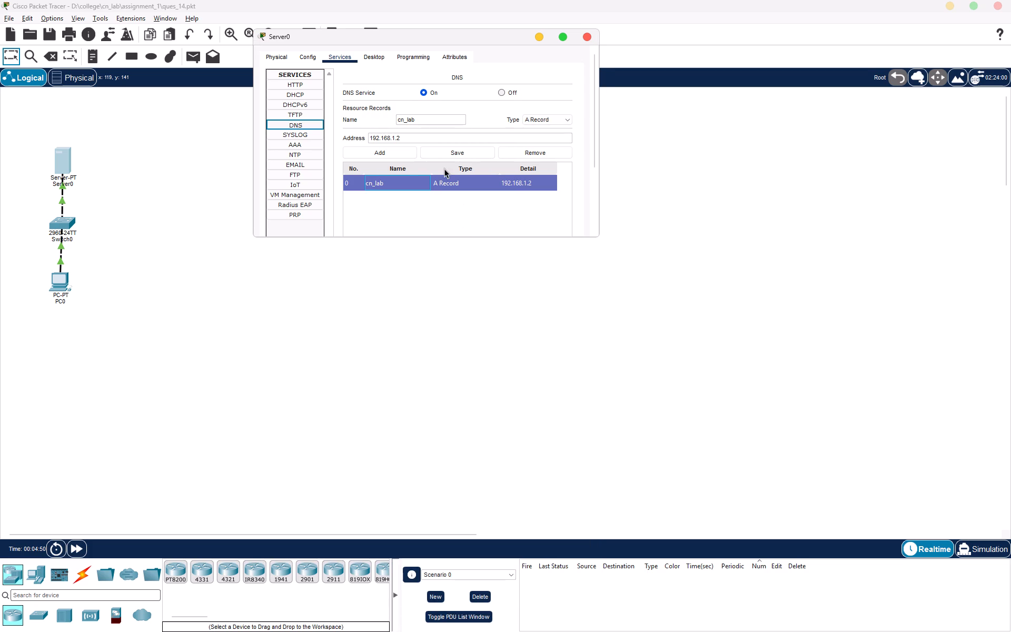
key(shift+super+s)
drag(333, 139, 466, 215)
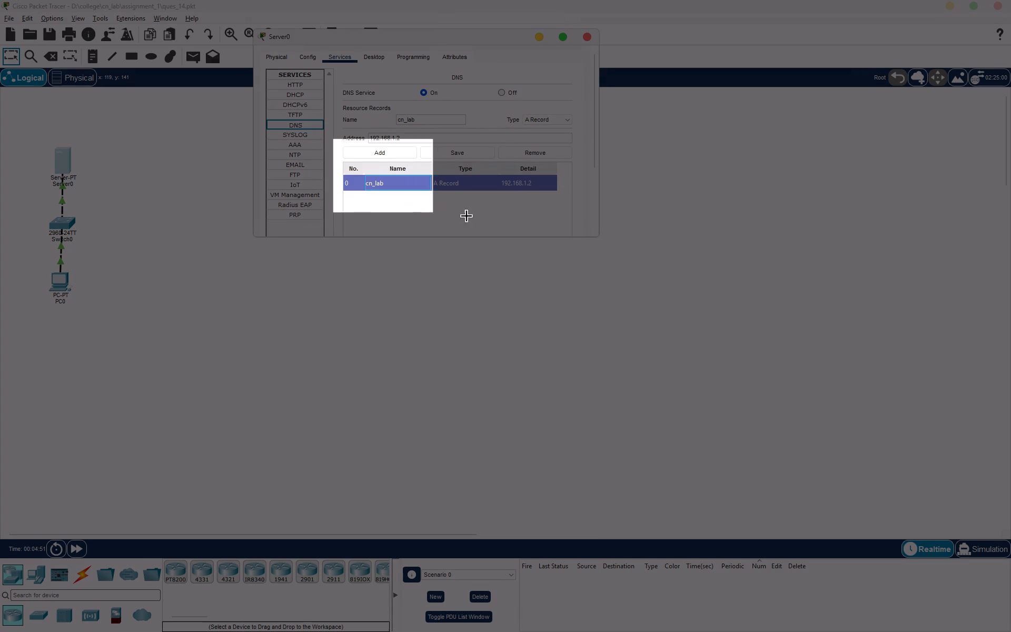
drag(466, 215, 576, 208)
Switch to the Canva report, paste the DNS record screenshot, and place it beside the topology, around the web browser screenshot's lower edge.
key(alt+Tab)
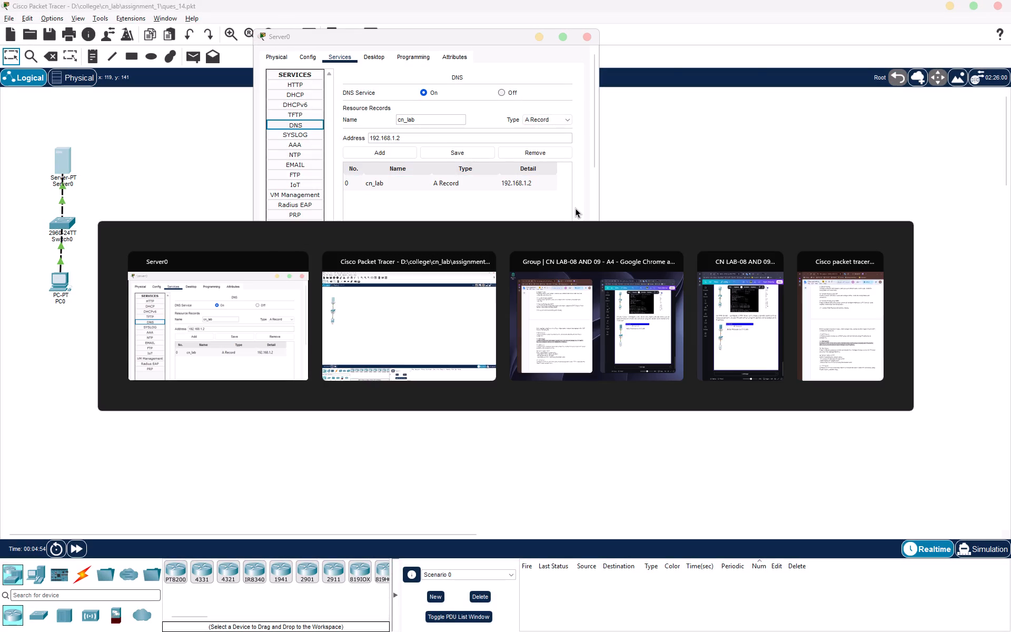
key(alt+Tab)
click(825, 426)
key(ctrl+v)
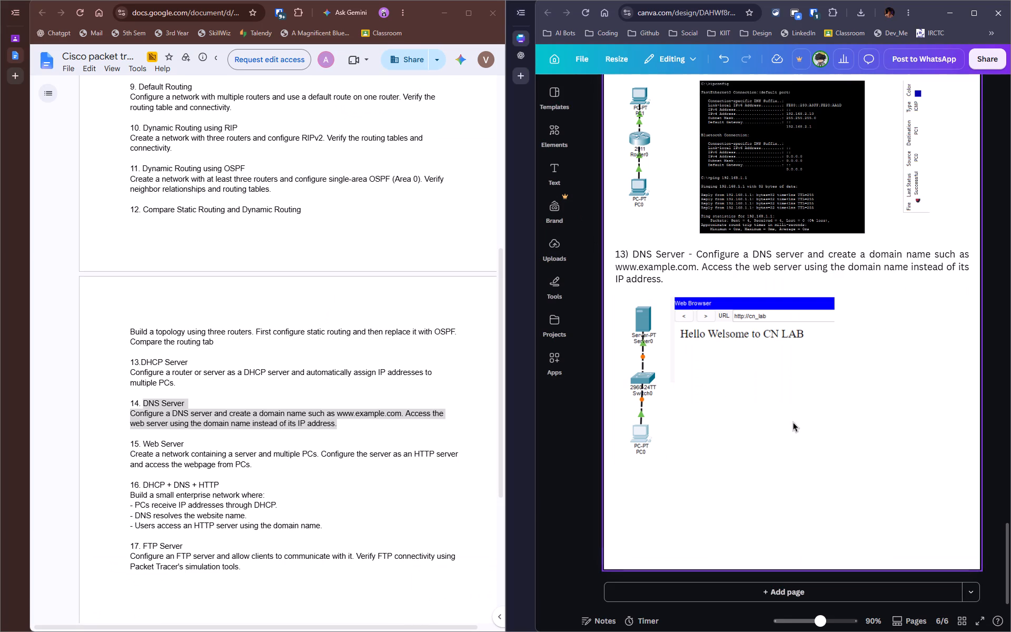
drag(803, 308, 828, 433)
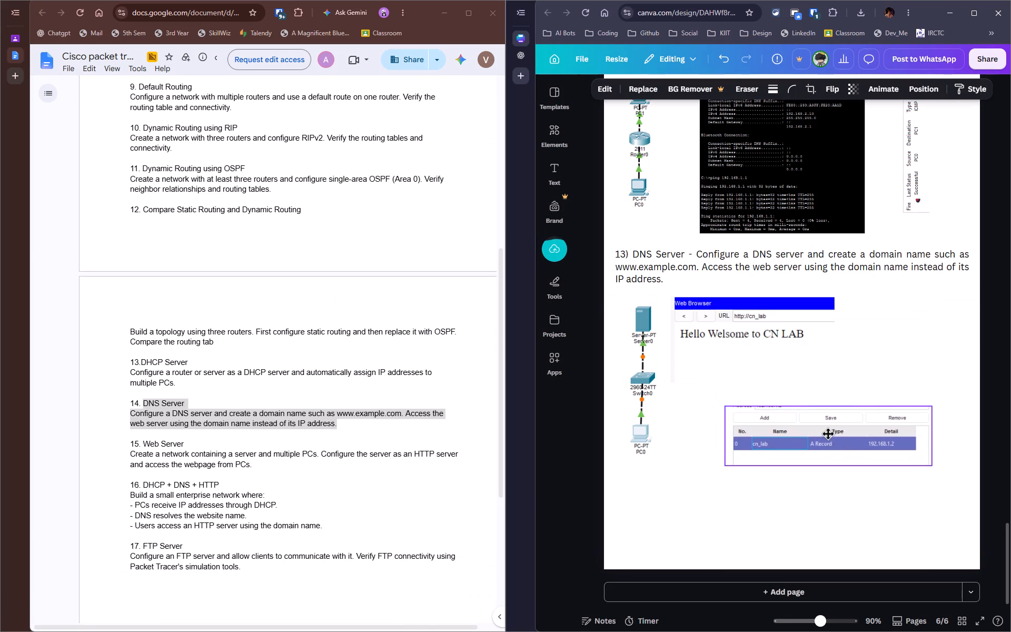
drag(828, 433, 854, 400)
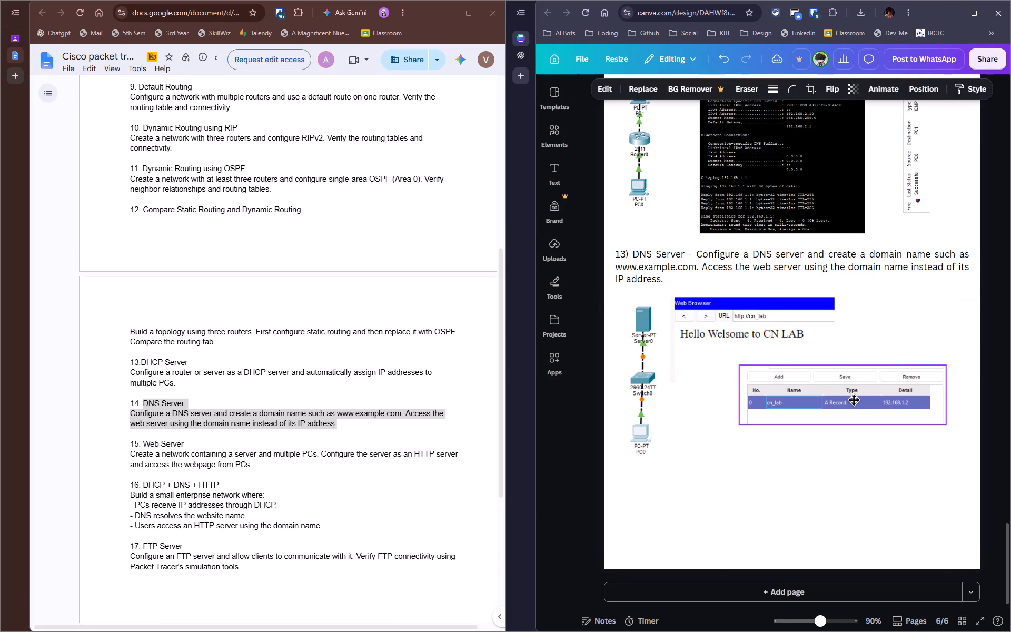
drag(854, 400, 862, 406)
click(923, 308)
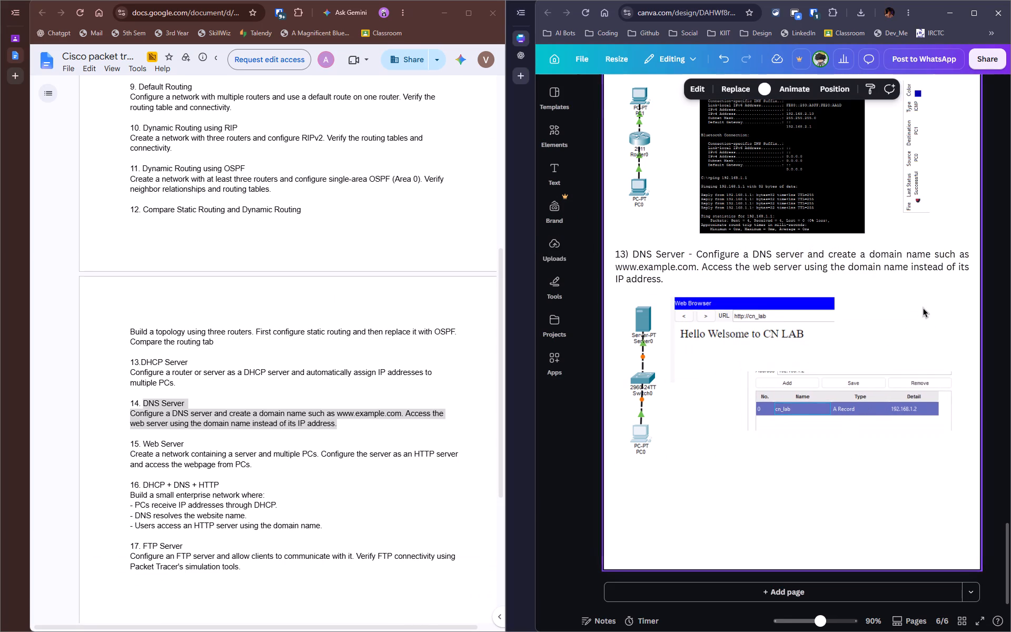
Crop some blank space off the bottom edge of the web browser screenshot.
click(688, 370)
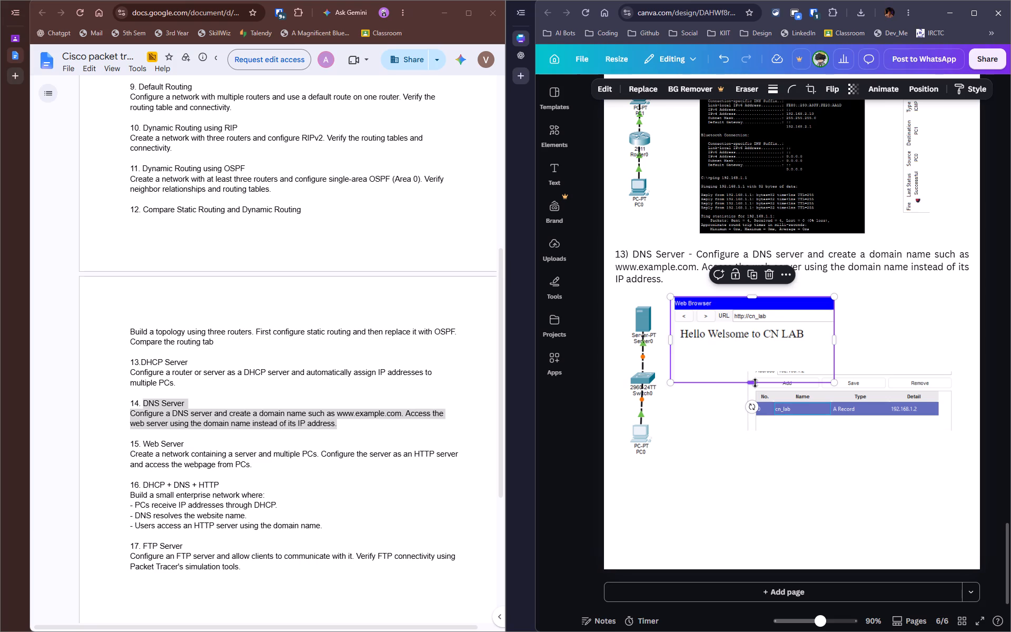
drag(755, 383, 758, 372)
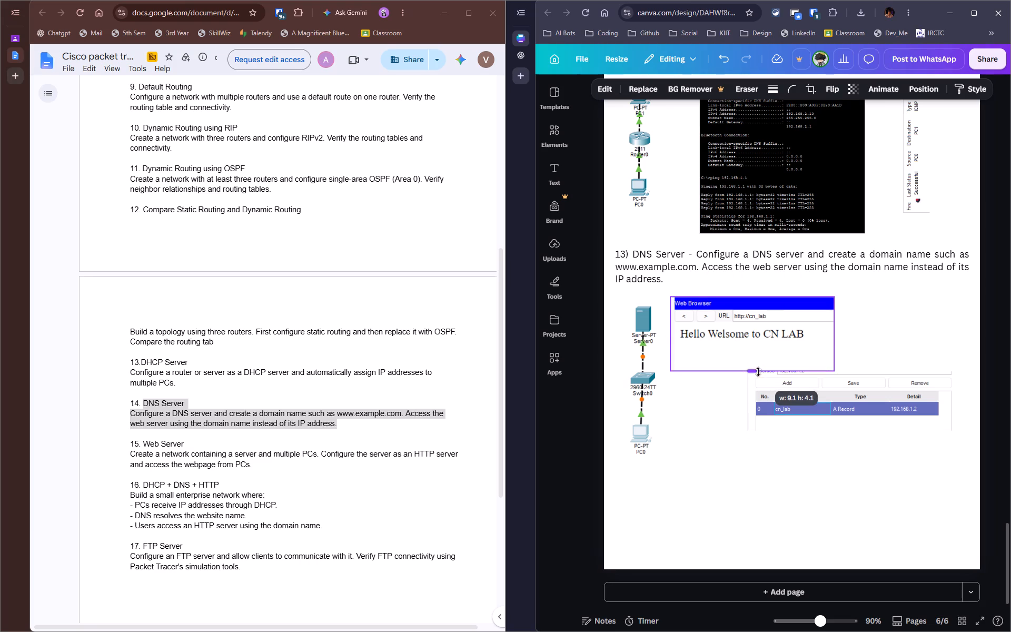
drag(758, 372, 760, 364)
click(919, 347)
Move the DNS record screenshot further down, leaving a clear gap beneath the web browser screenshot.
drag(878, 383, 871, 384)
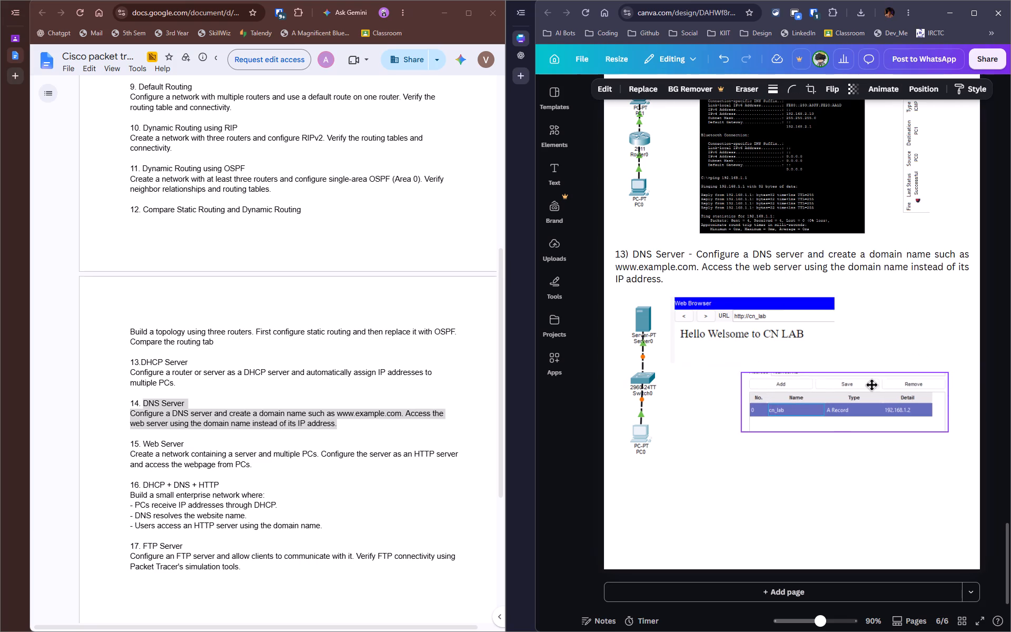
drag(871, 384, 877, 414)
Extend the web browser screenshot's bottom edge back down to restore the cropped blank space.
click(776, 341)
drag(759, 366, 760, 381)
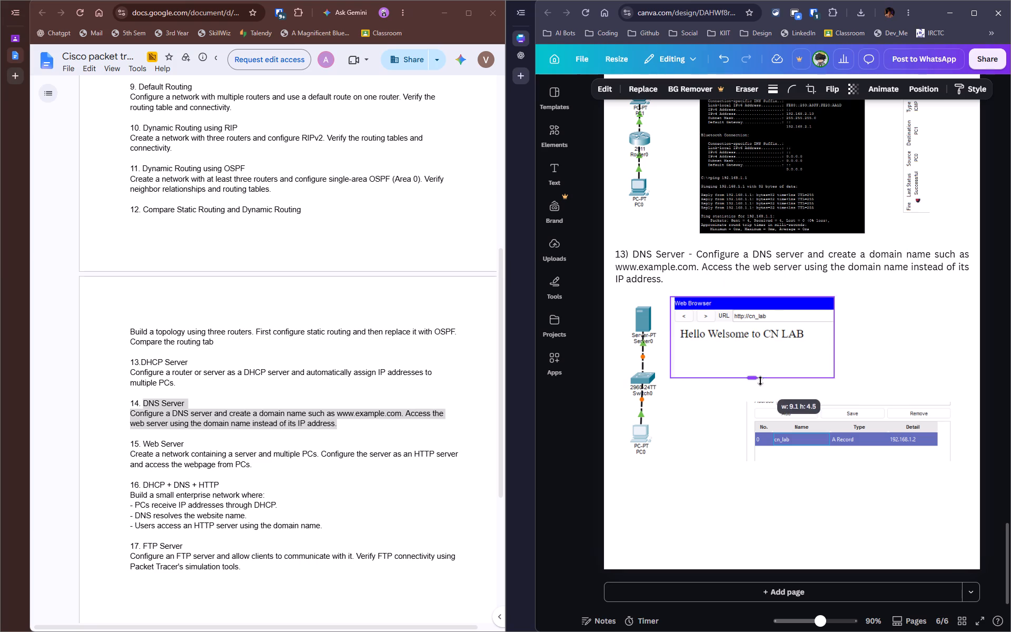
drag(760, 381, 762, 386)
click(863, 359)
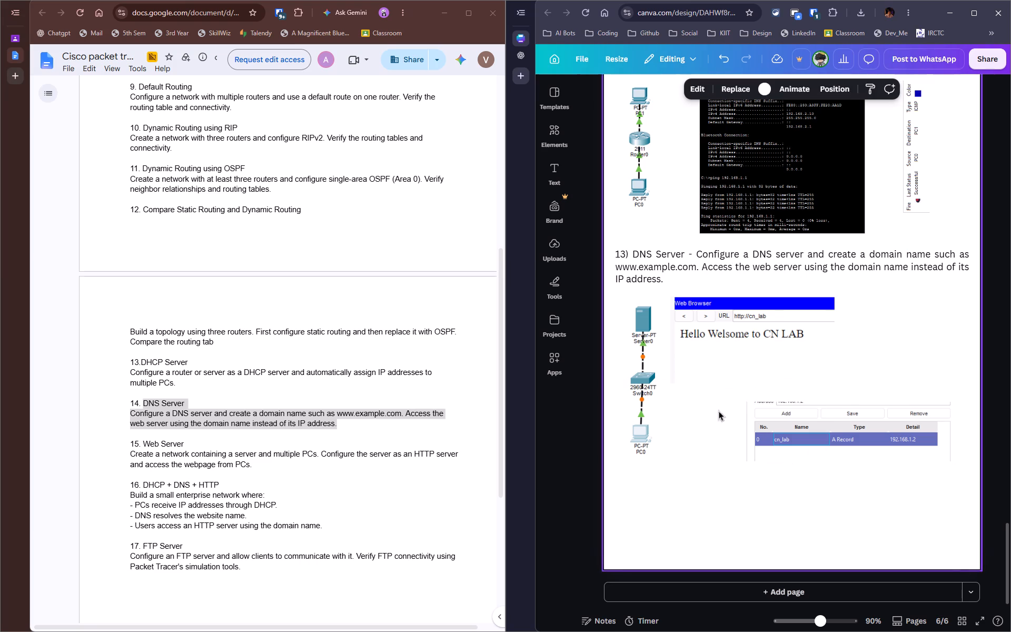
Add a new blank page after page 6 of the report.
scroll(848, 423, down, 5)
scroll(675, 488, down, 5)
scroll(676, 489, up, 8)
scroll(682, 456, down, 11)
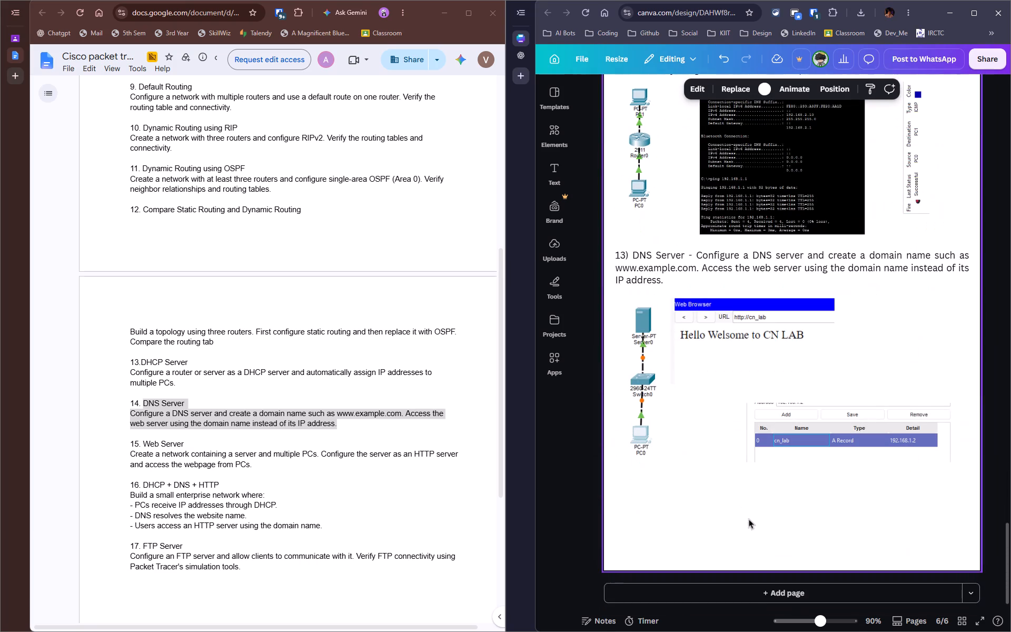
click(769, 593)
Copy the "13) DNS Server" question text box from page 6.
scroll(781, 547, up, 9)
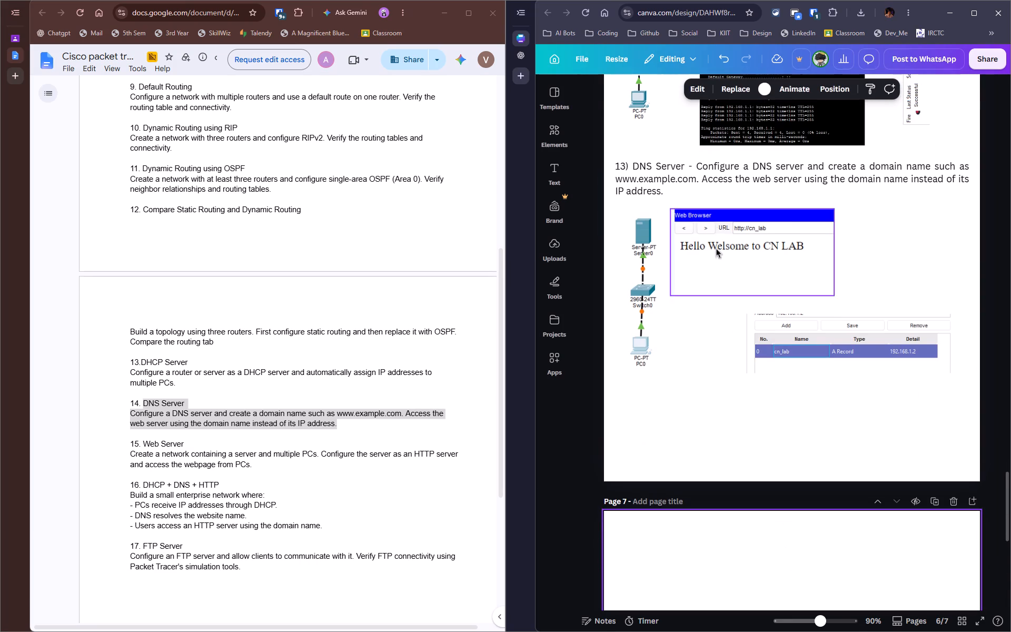
click(745, 167)
key(ctrl+c)
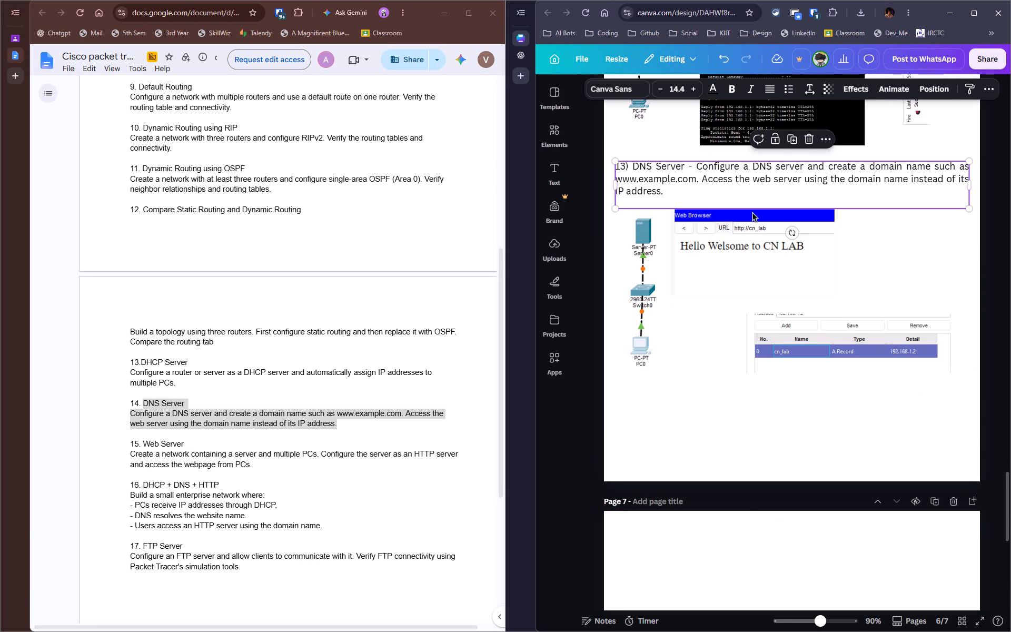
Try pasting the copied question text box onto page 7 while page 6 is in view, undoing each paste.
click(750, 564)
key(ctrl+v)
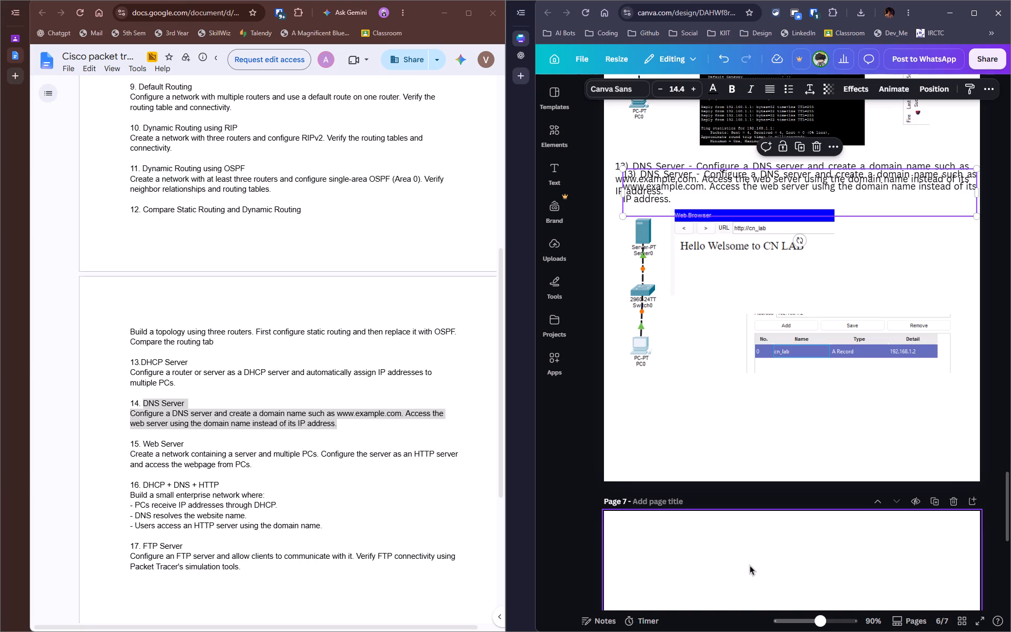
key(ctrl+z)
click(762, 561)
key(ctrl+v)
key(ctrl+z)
Bring page 7 into view and paste the copied question text box onto it.
scroll(762, 561, down, 6)
click(774, 461)
key(ctrl+v)
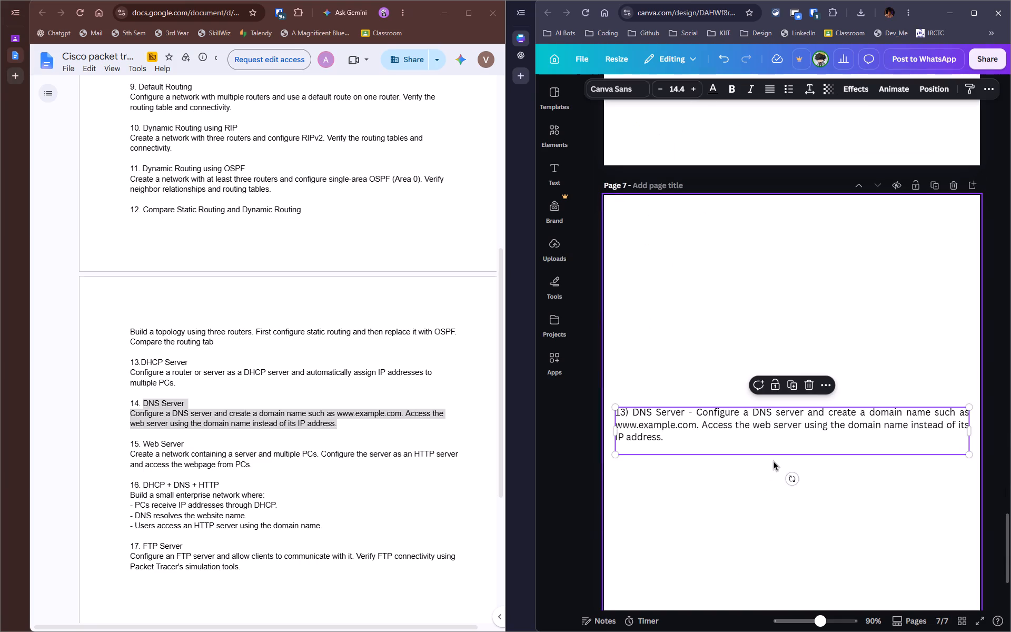
Move the pasted question text box up to the top of page 7, with a 0.9 gap from the page's upper edge.
key(Up)
key(Up)
key(Up)
key(Up)
key(Up)
key(Up)
key(Up)
key(Up)
key(Up)
key(Up)
key(Up)
key(Up)
key(Up)
key(Up)
key(Up)
key(Up)
key(Up)
key(Up)
key(Up)
key(Up)
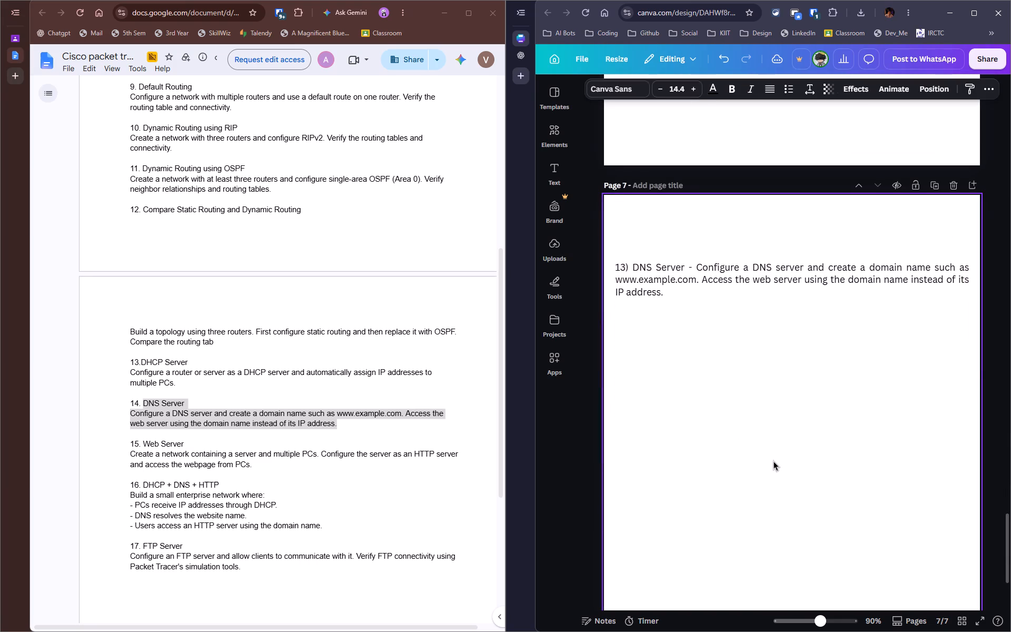
key(Down)
key(Down)
key(Down)
key(Down)
key(Down)
key(Down)
key(Down)
key(Down)
key(Down)
key(Down)
key(Down)
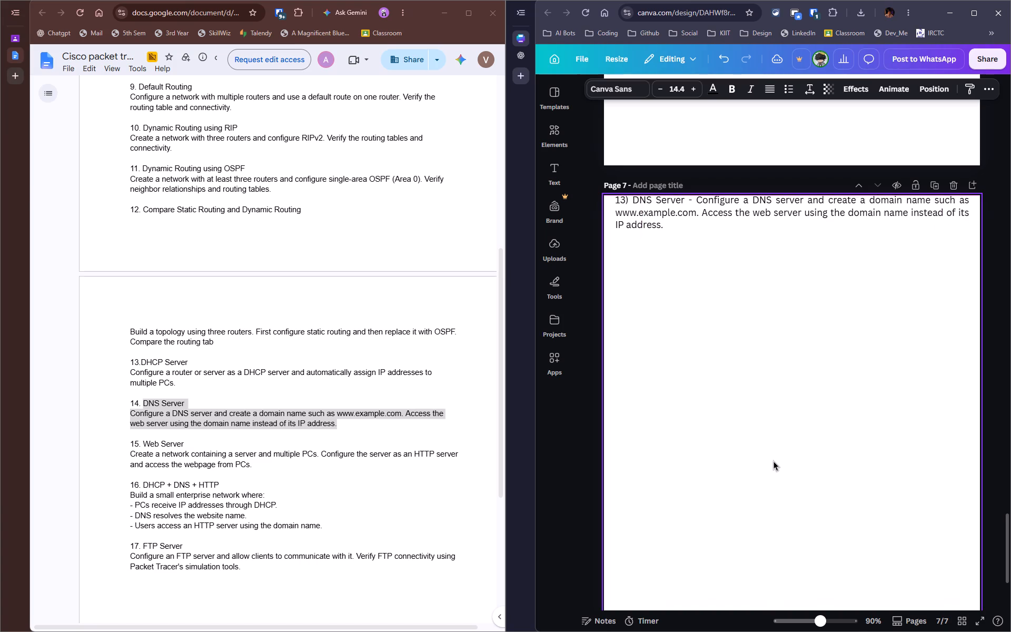
key(Up)
Switch to Packet Tracer, save the current network, and open the ques_15.pkt file.
key(alt+Tab)
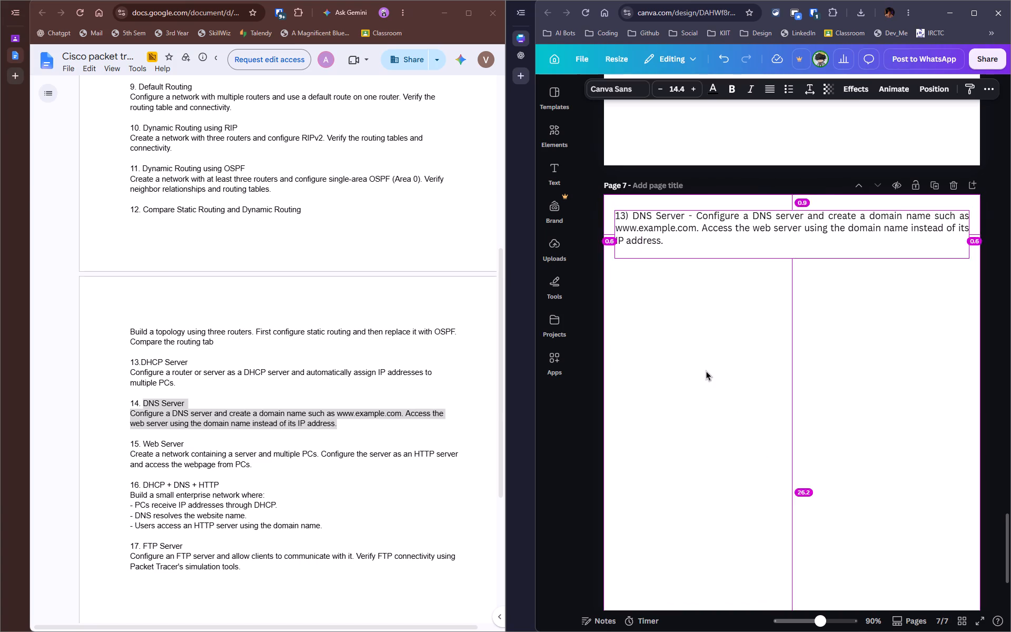
key(alt+Tab)
key(alt+Tab)
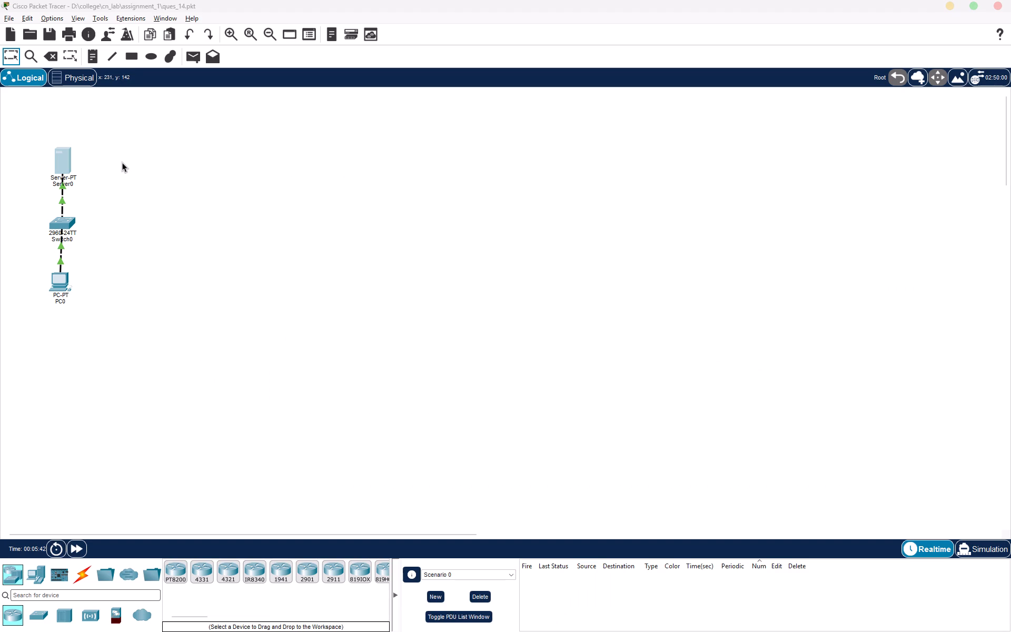
key(alt+Tab)
key(alt+Tab)
click(592, 32)
key(alt+Tab)
key(alt+Tab)
key(alt+Tab)
key(alt+Tab)
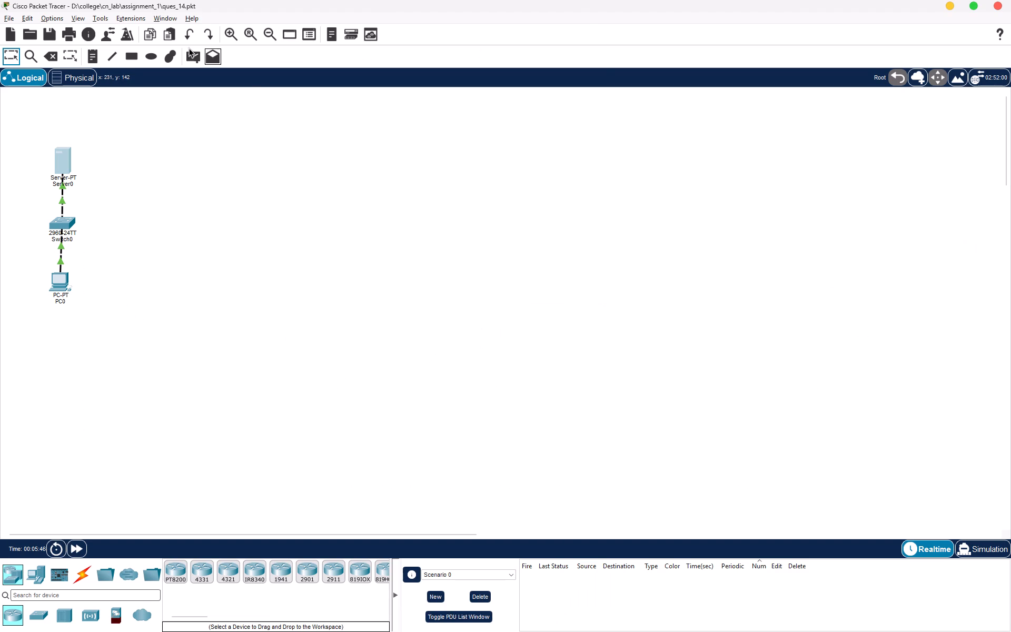
click(30, 34)
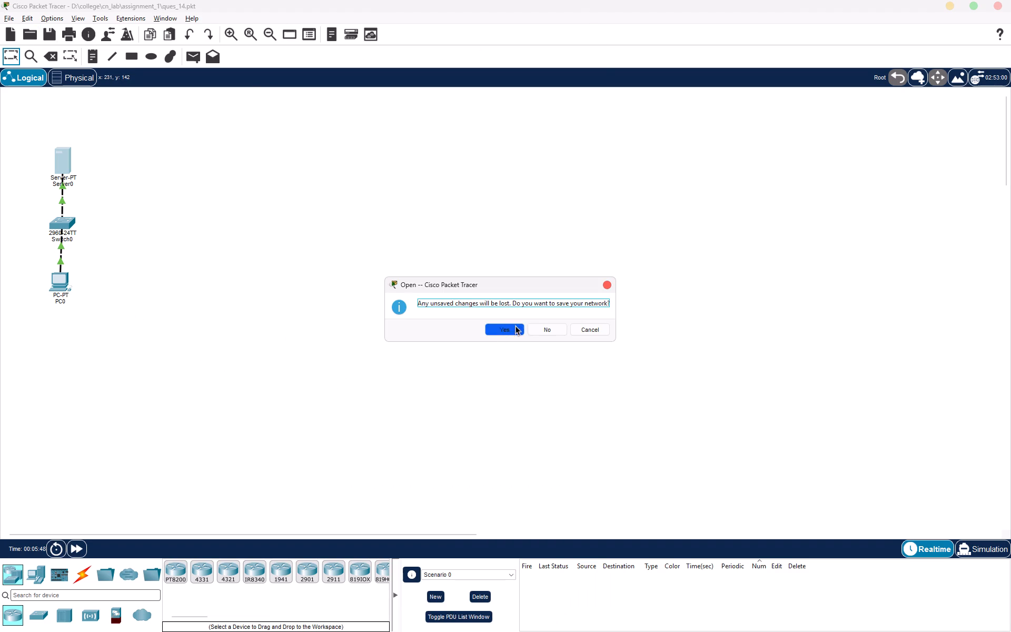
click(516, 325)
double_click(273, 201)
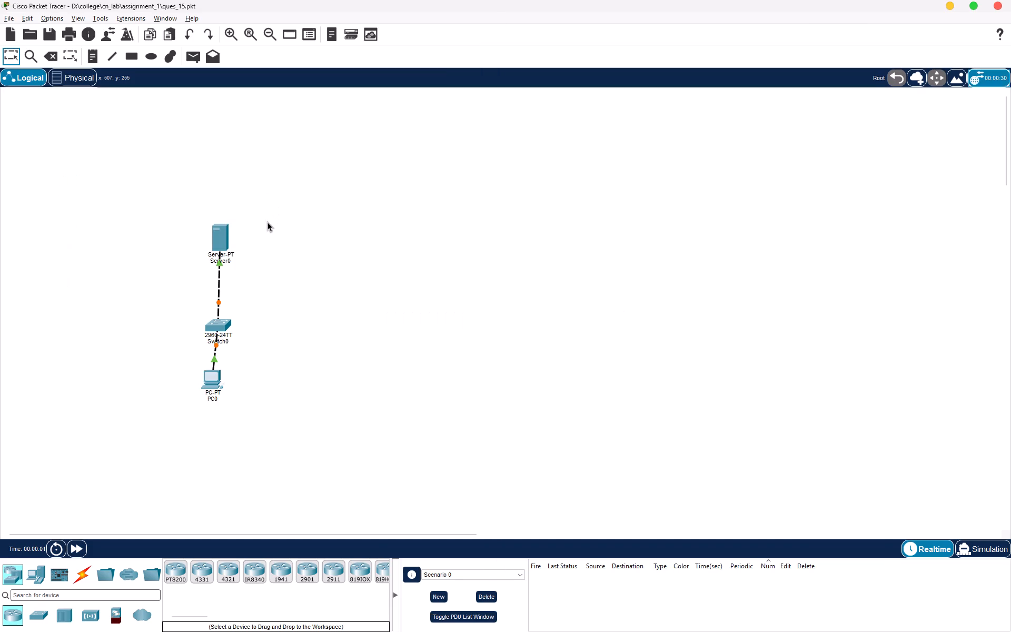
key(Tab)
key(alt+Tab)
key(alt+Tab)
key(alt+Tab)
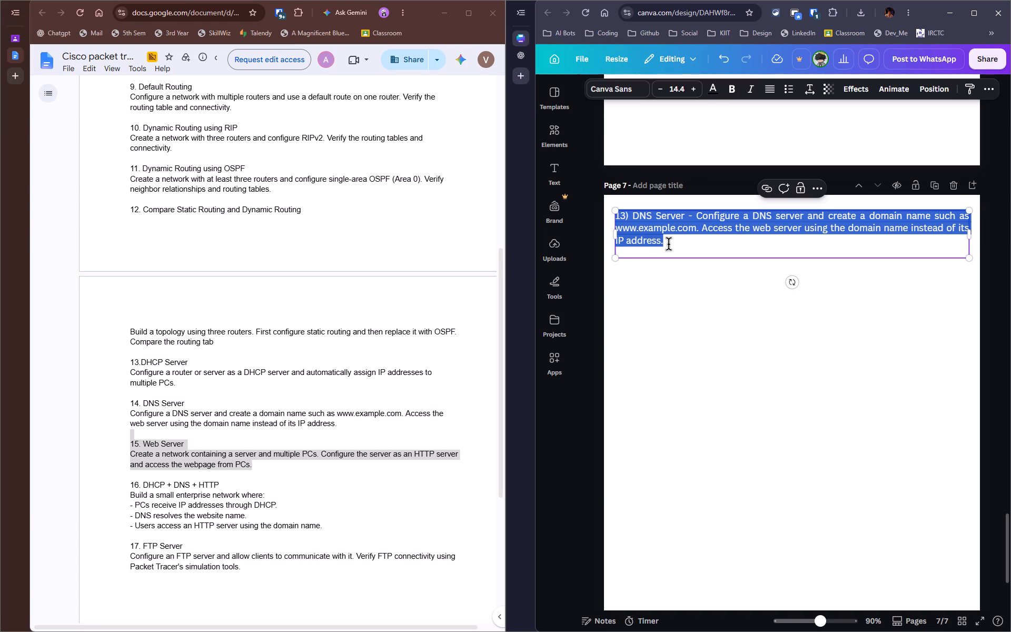
key(ctrl+v)
click(630, 230)
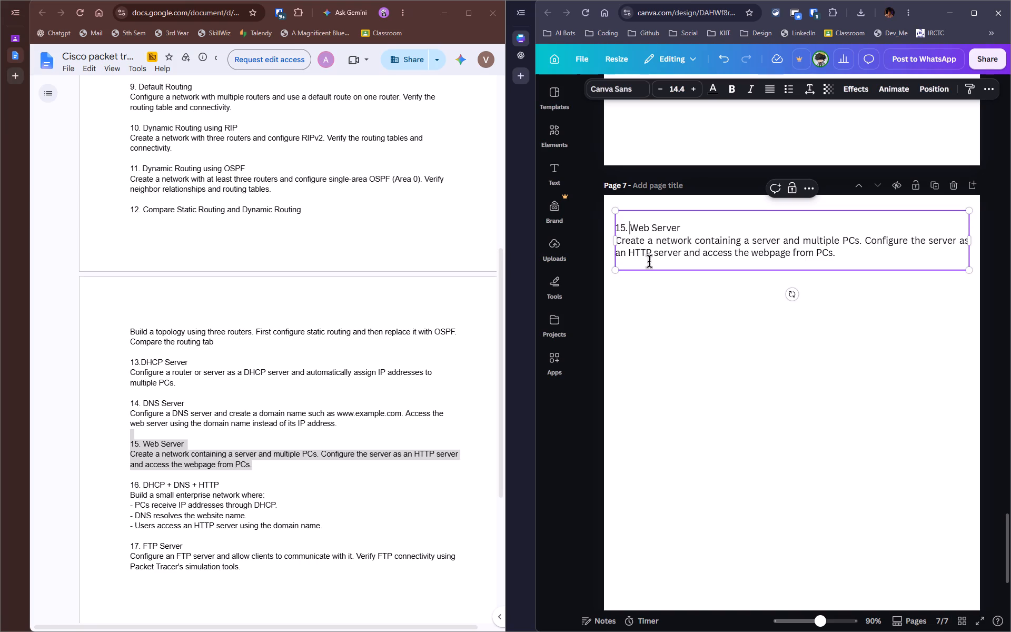
key(BackSpace)
key(BackSpace)
key(BackSpace)
text(4))
Join the question's description onto the "14)Web Server" line, separated by " - ".
key(Down)
key(Left)
key(Left)
key(Left)
key(BackSpace)
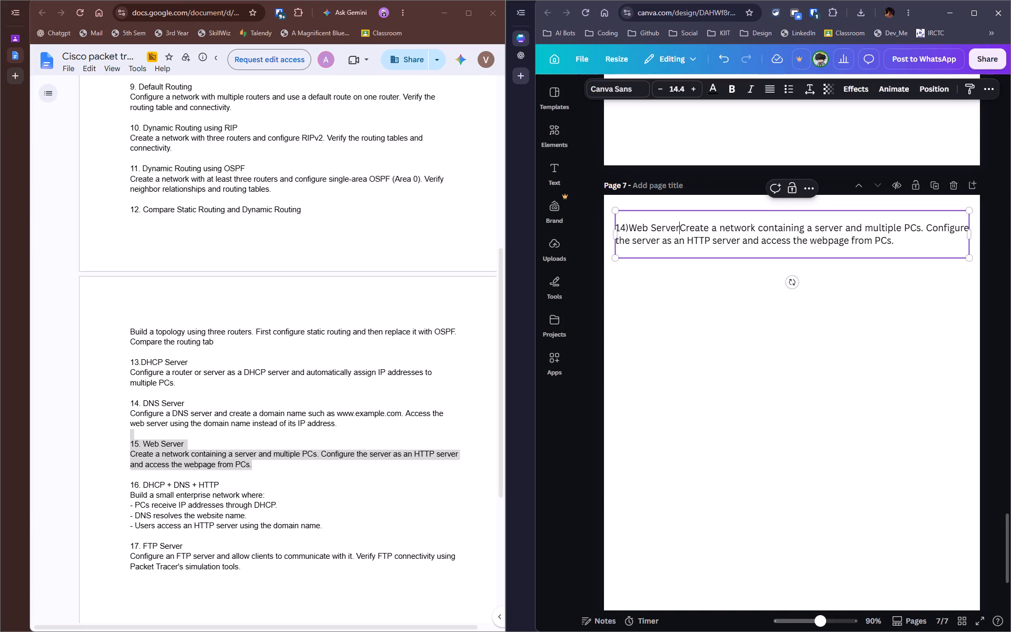
key(space)
text(-)
key(space)
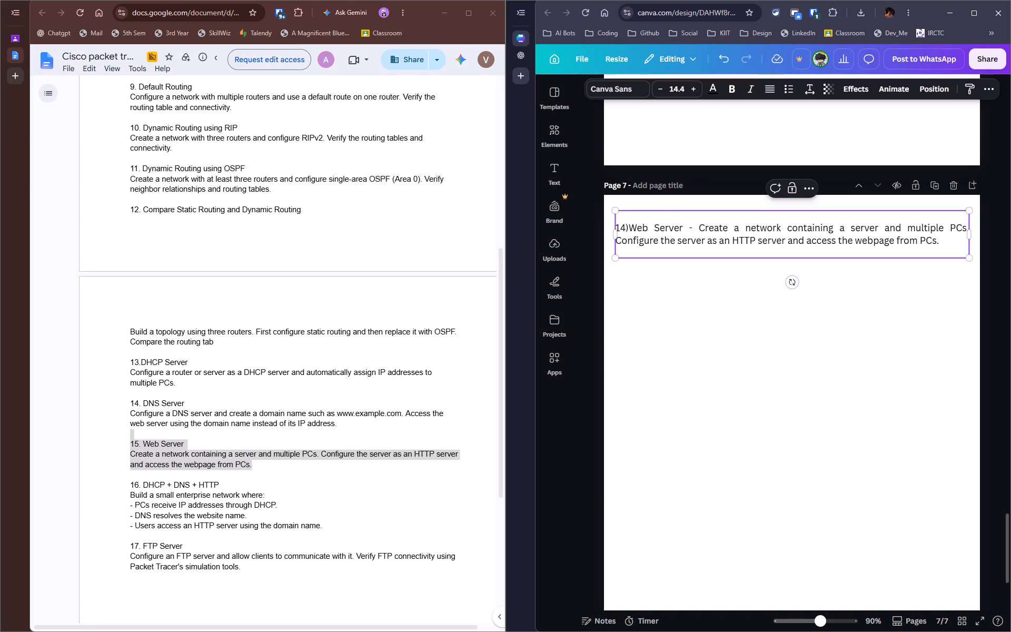
Remove the blank line above "14)Web Server" in page 7's text box.
click(670, 218)
click(640, 285)
double_click(615, 224)
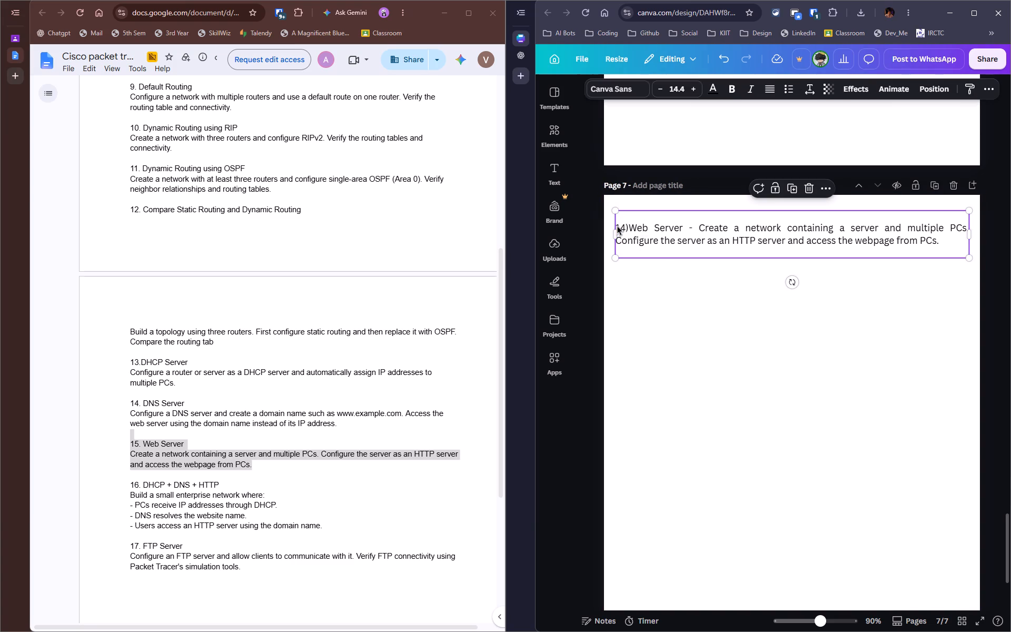
key(Left)
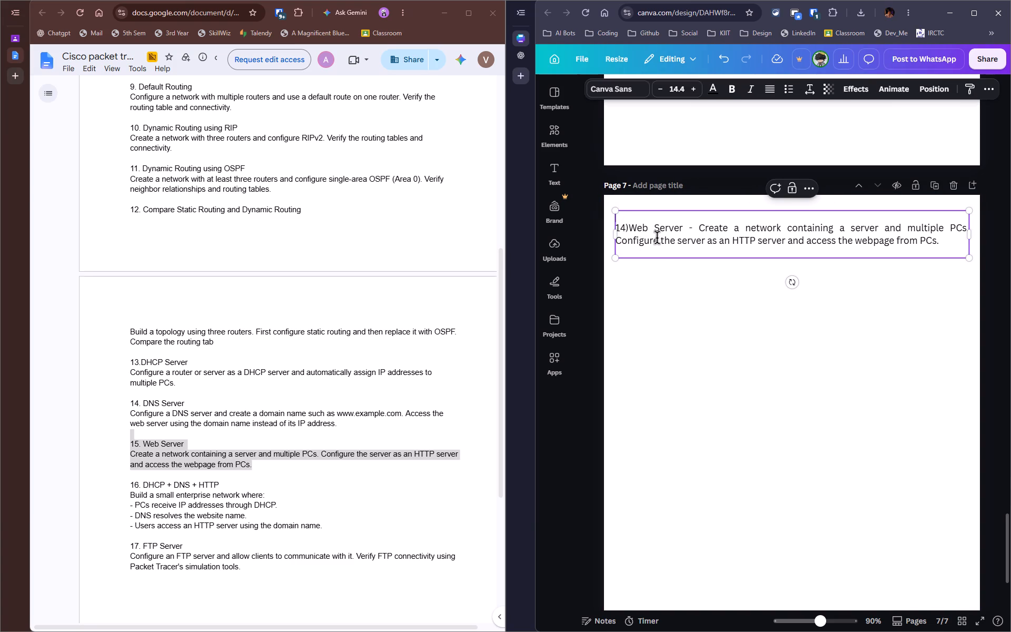
key(BackSpace)
key(Down)
key(Up)
key(Delete)
click(688, 314)
Switch to Packet Tracer and rearrange the ques_15.pkt network with Switch0 level beside Server0 and PC0 directly below the switch.
scroll(701, 303, up, 5)
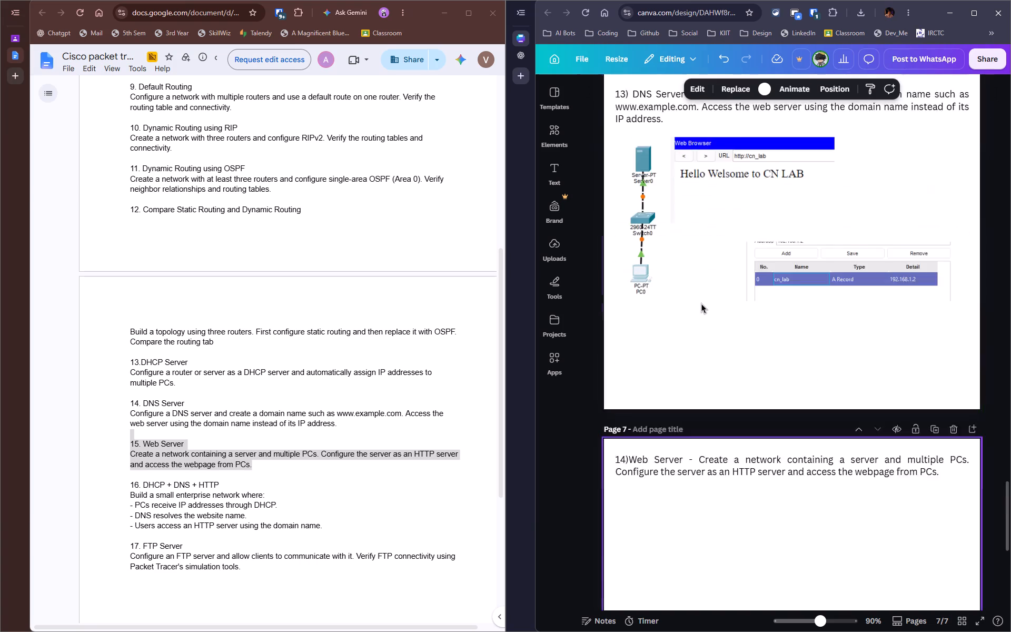
scroll(701, 303, up, 8)
scroll(701, 303, down, 13)
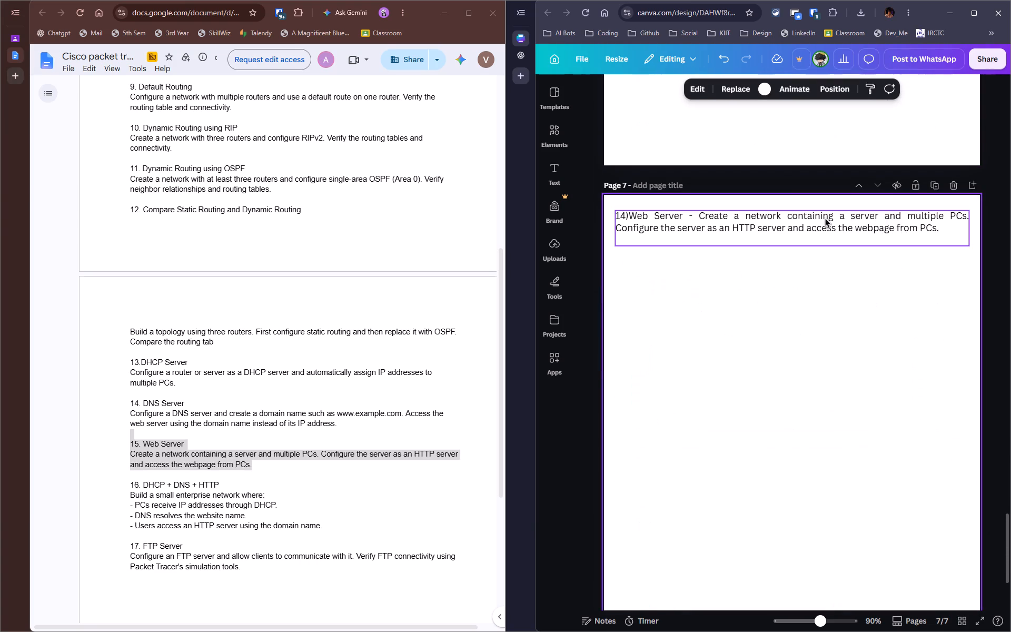
key(alt+Tab)
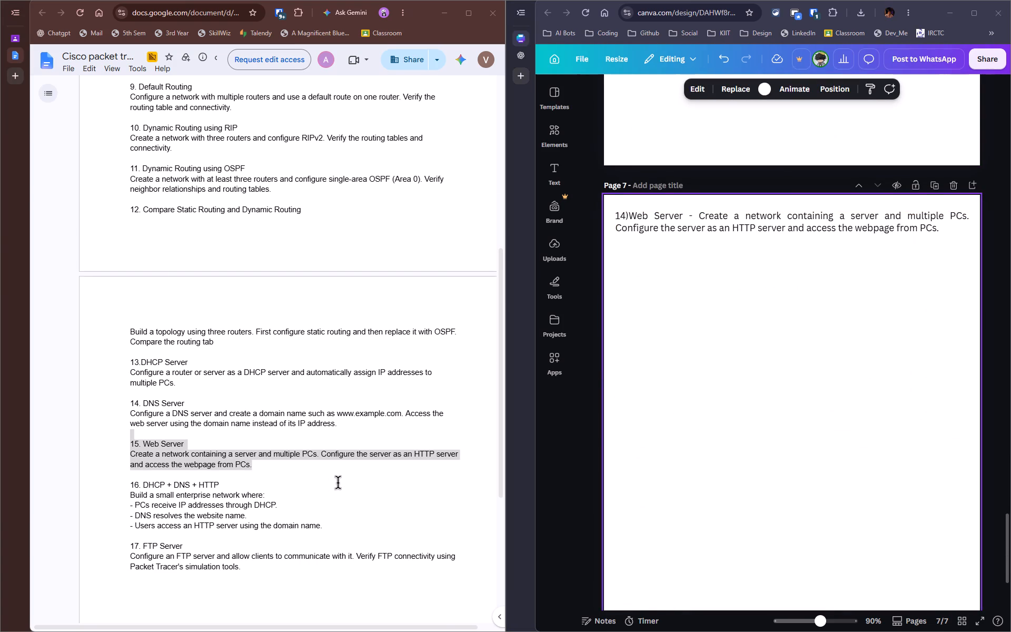
key(alt+Tab)
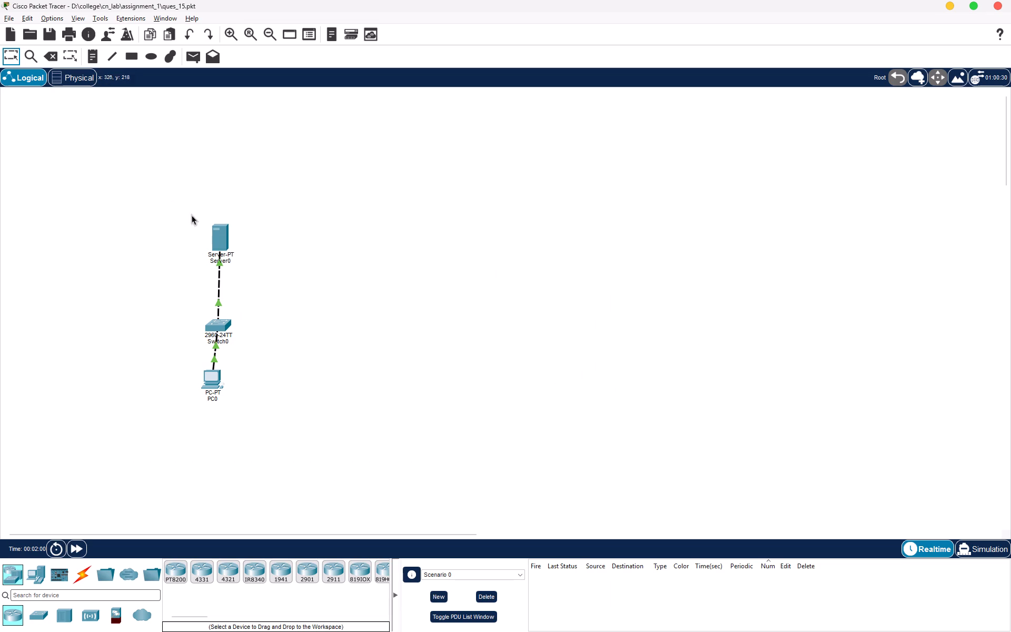
drag(219, 245, 100, 177)
drag(211, 330, 109, 217)
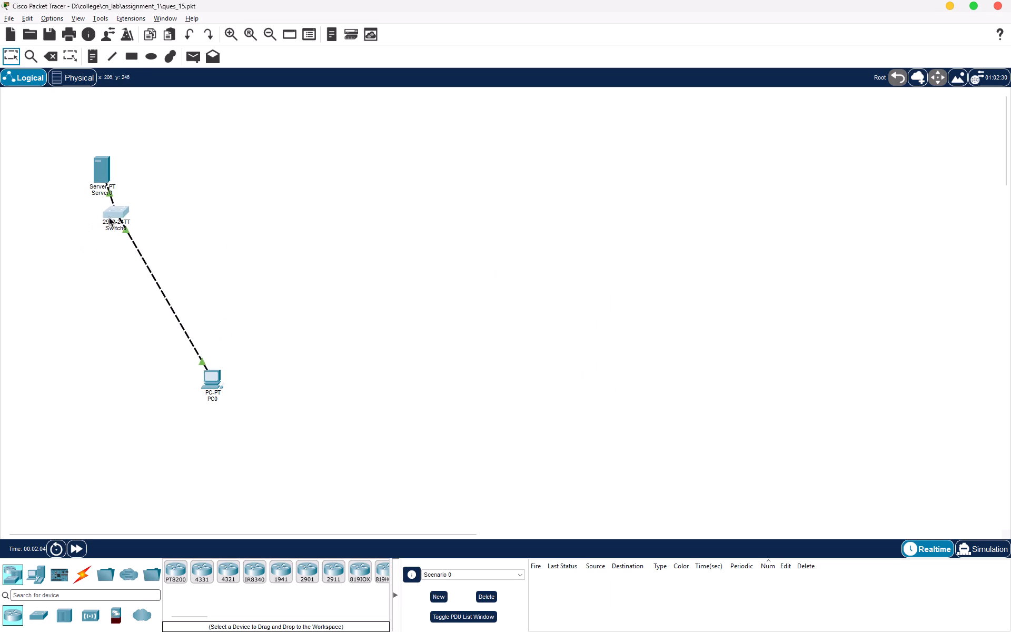
drag(109, 217, 147, 174)
drag(147, 174, 148, 174)
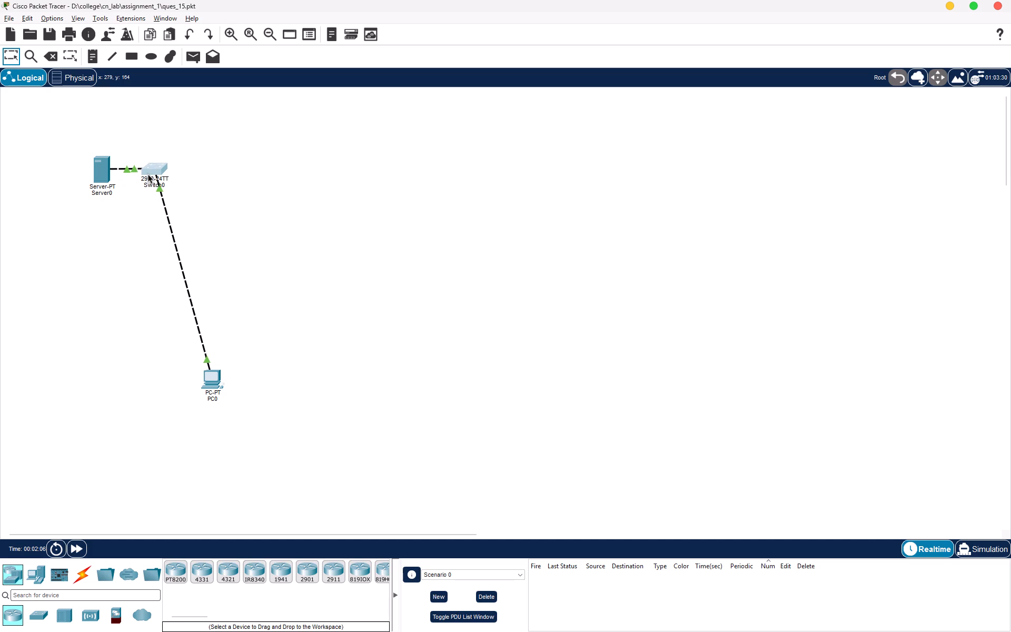
drag(148, 174, 154, 175)
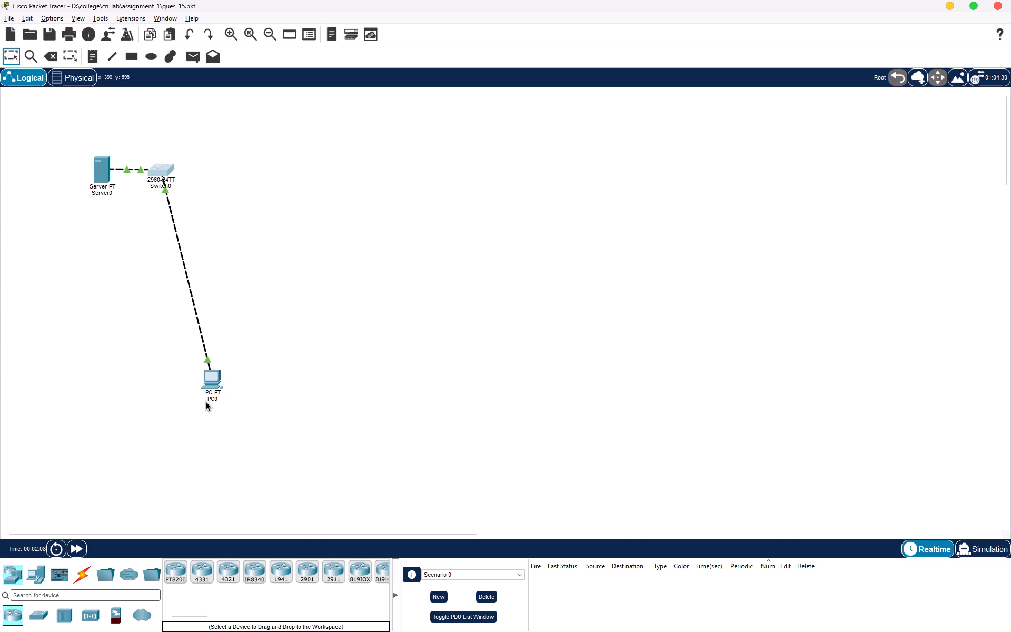
drag(219, 376, 168, 229)
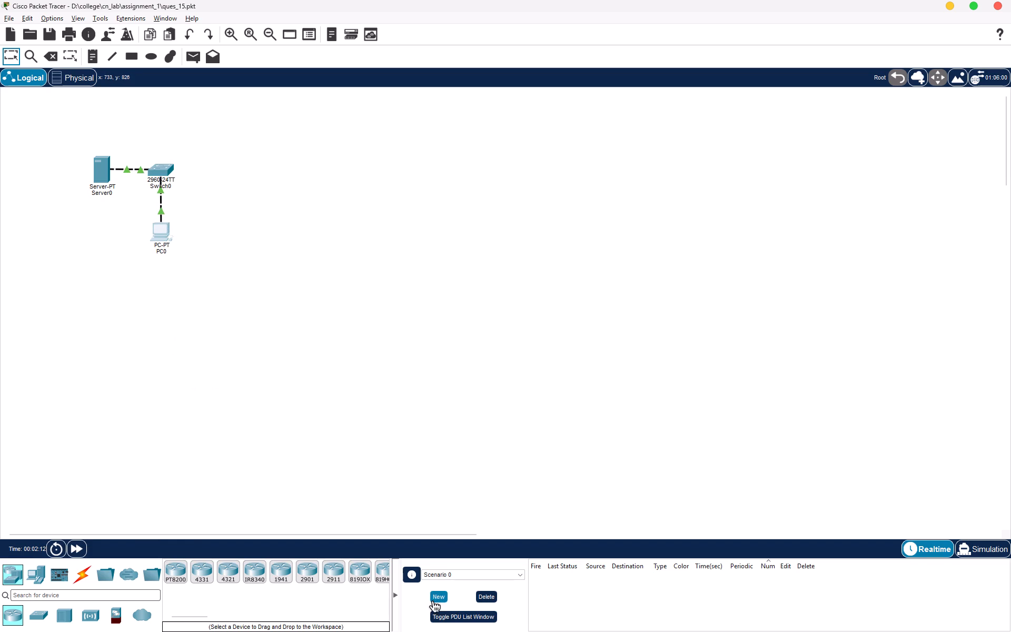
Add a second PC on Switch0's free side, level with it, and connect it to the switch with a Copper Cross-Over cable.
click(39, 576)
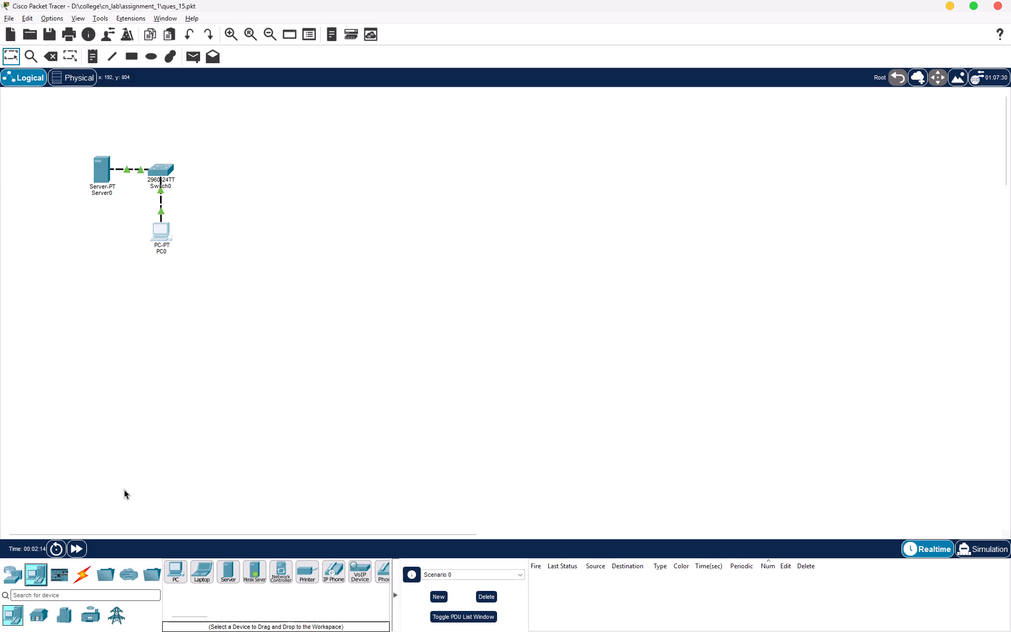
click(226, 174)
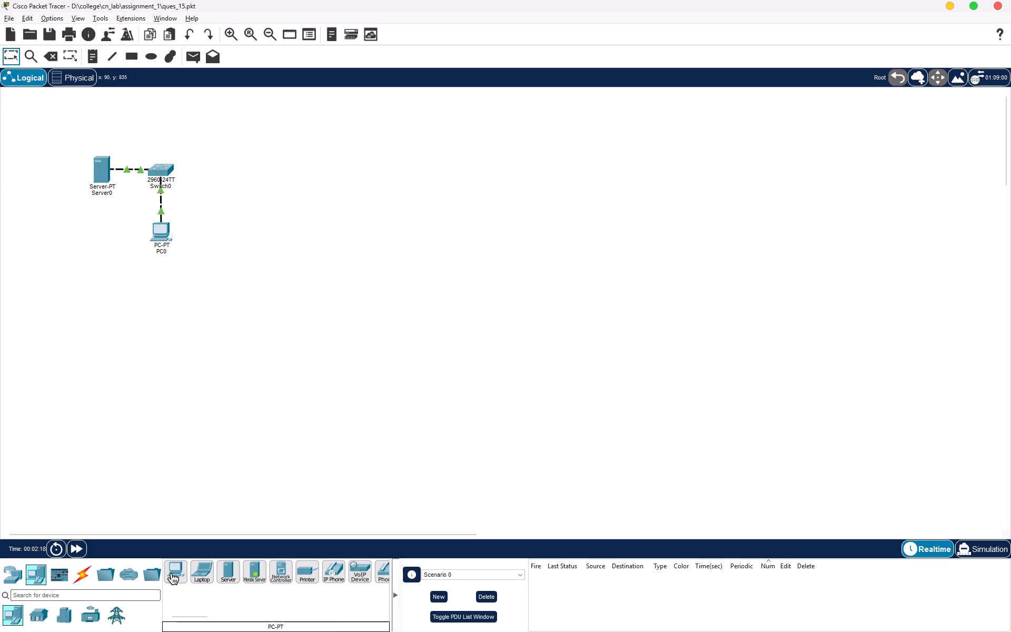
drag(171, 574, 223, 177)
click(80, 571)
click(255, 574)
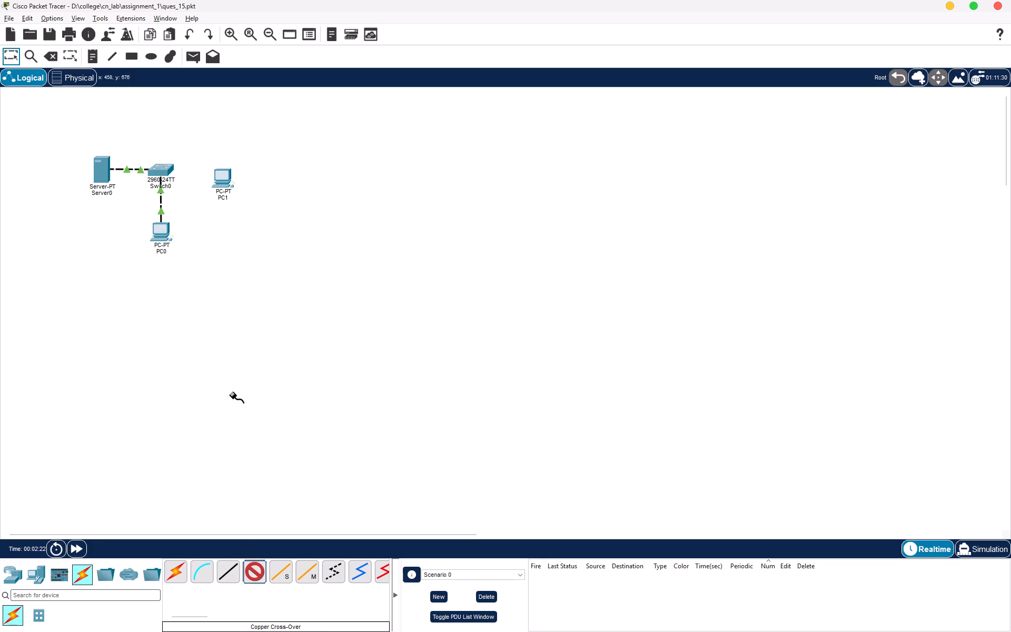
click(225, 176)
click(250, 221)
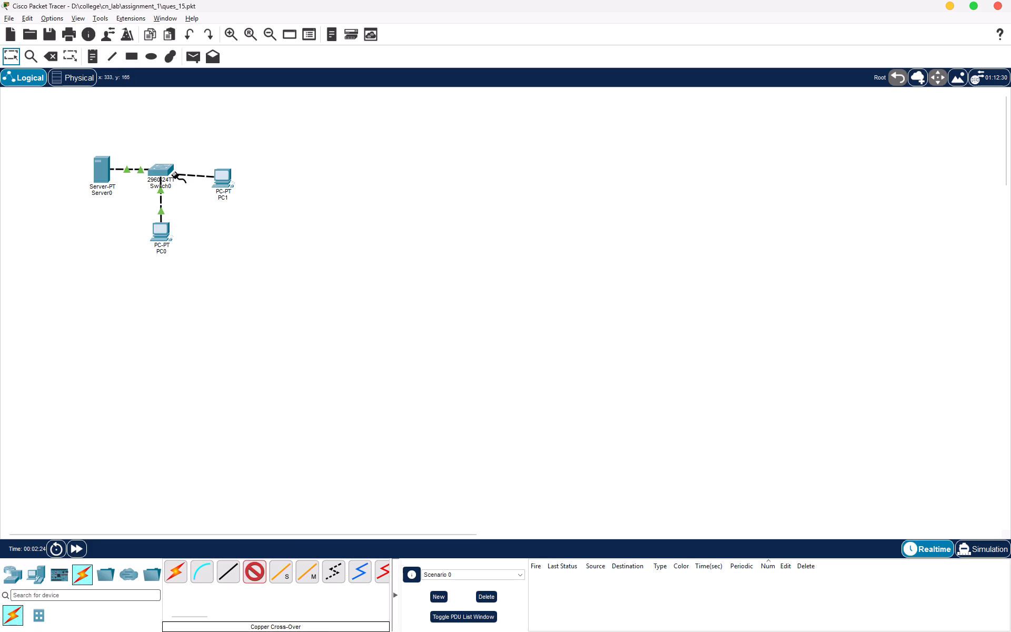
click(162, 170)
click(219, 195)
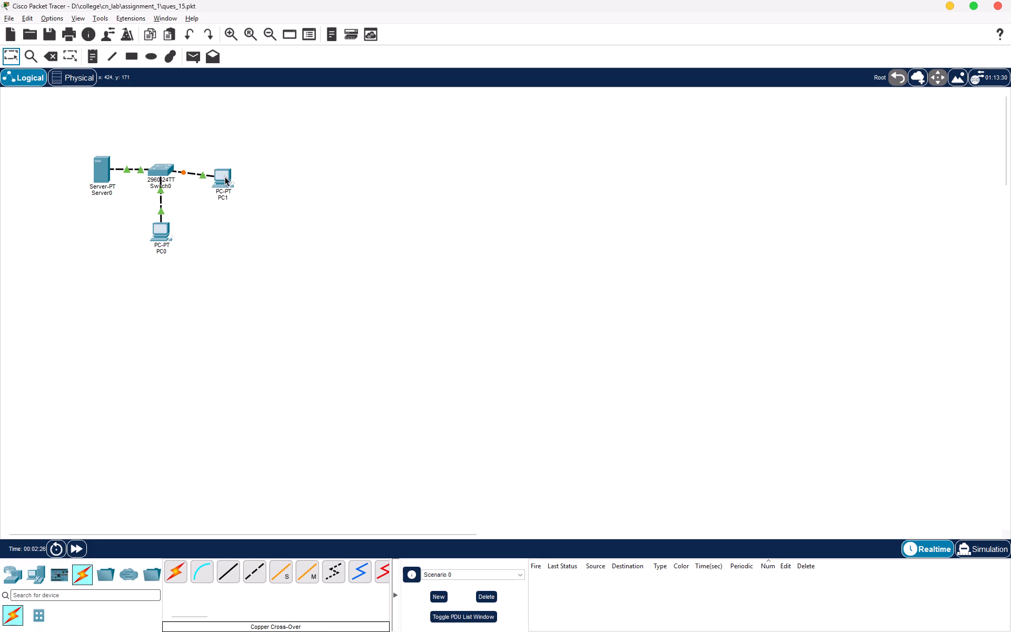
drag(225, 176, 226, 168)
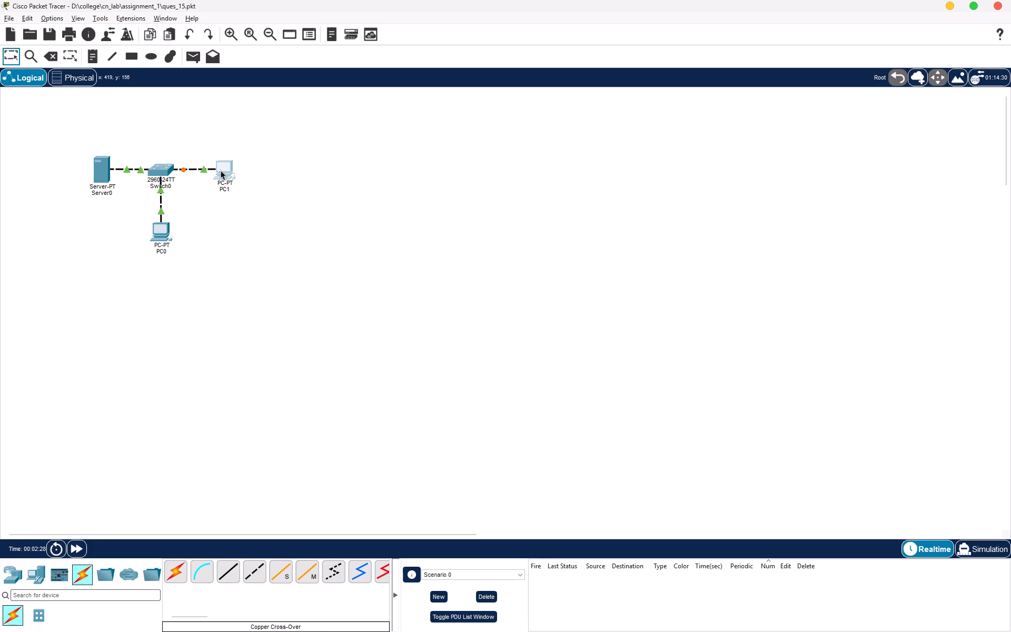
click(247, 243)
Capture a screenshot of the network topology with both PCs and paste it onto page 7 of the Canva report.
key(shift+super+s)
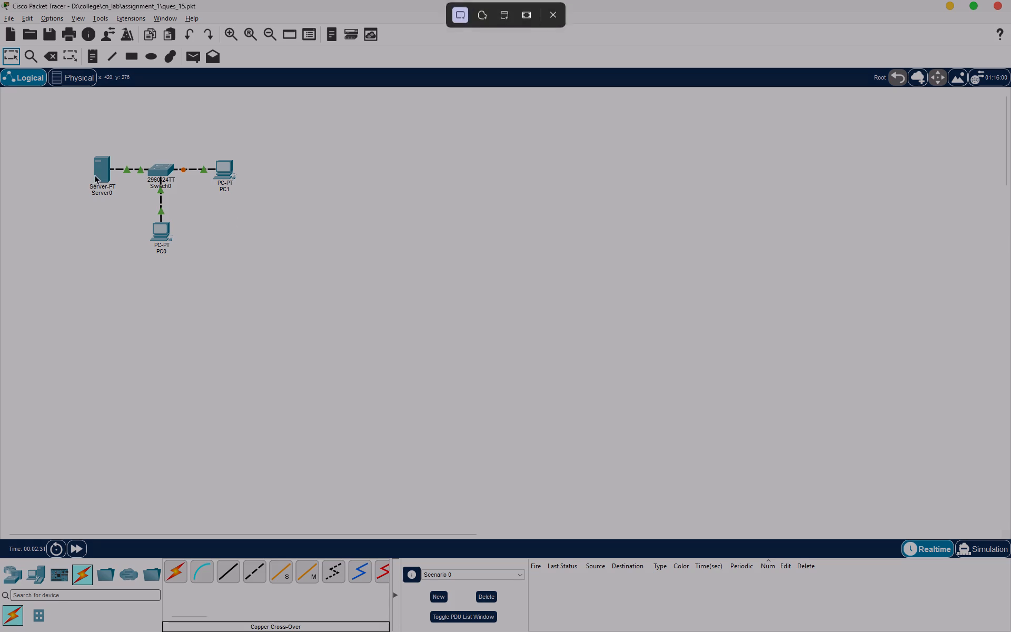
drag(65, 131, 260, 268)
key(alt+Tab)
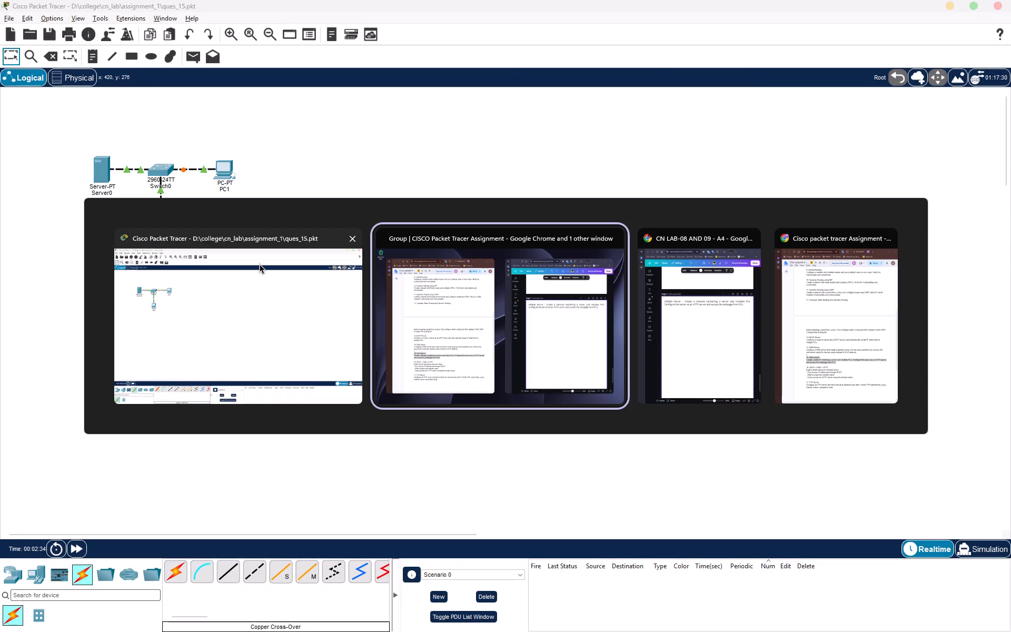
ctrl+click(726, 353)
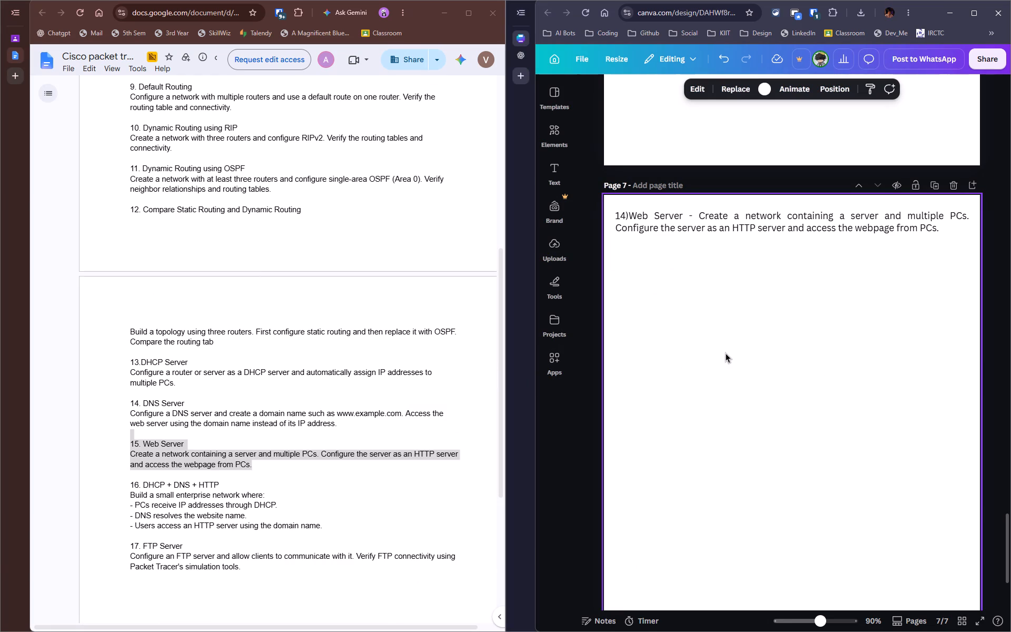
key(ctrl+v)
Shrink the topology screenshot, crop its empty side margins, and place it directly below the Web Server question, aligned with the page's text margin.
drag(893, 532, 866, 517)
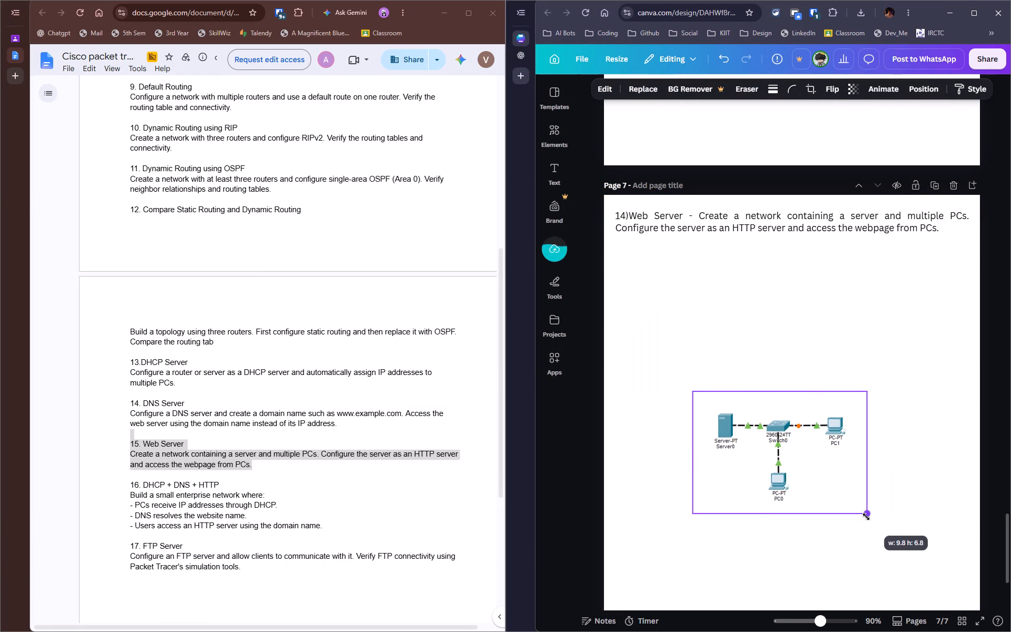
drag(866, 517, 855, 509)
drag(757, 465, 679, 314)
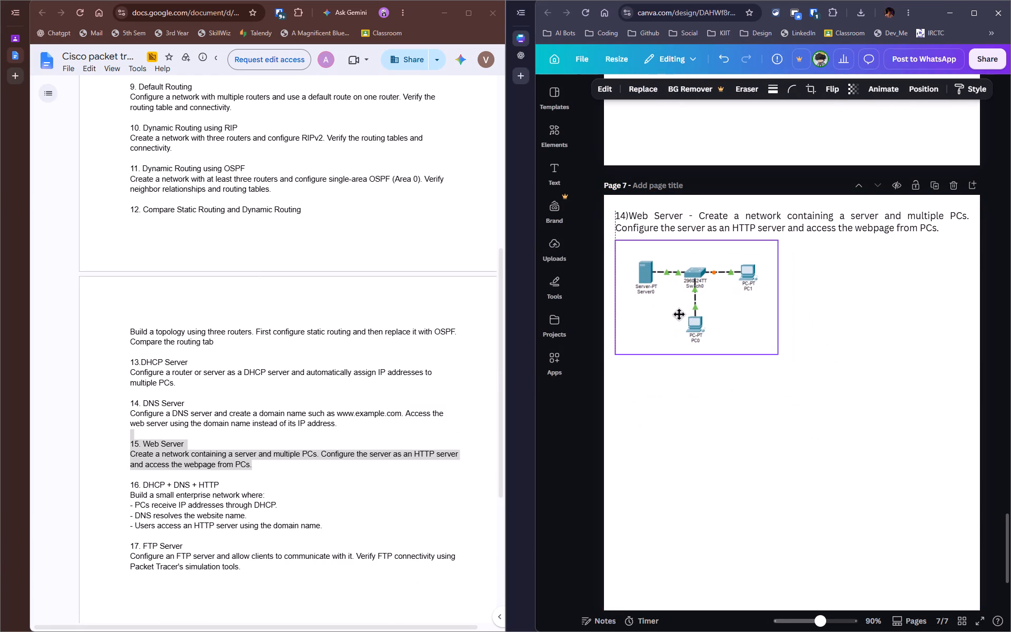
drag(679, 314, 681, 315)
drag(777, 299, 765, 299)
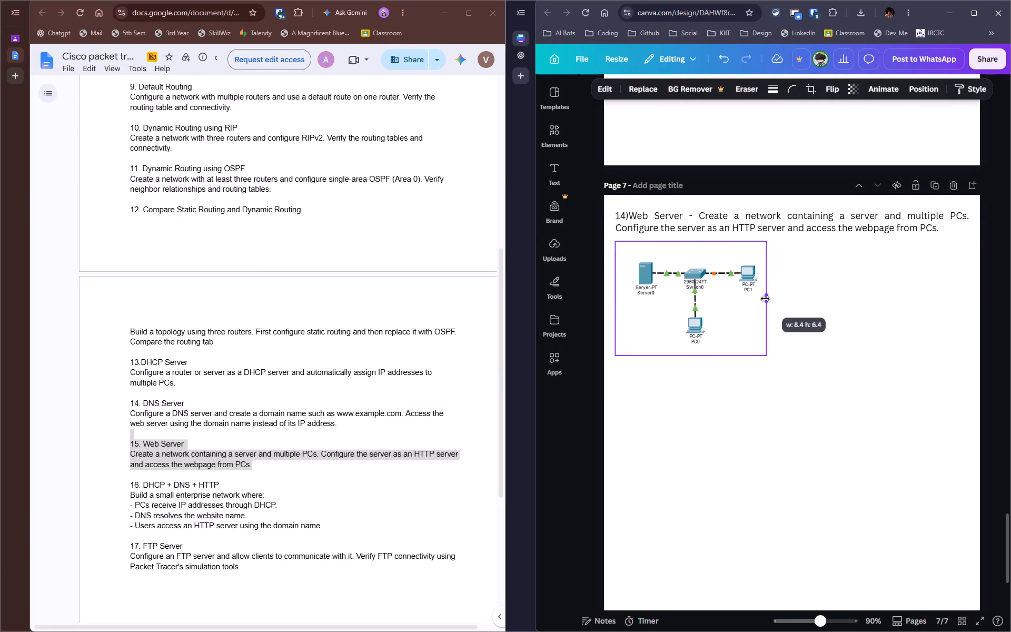
drag(617, 297, 632, 297)
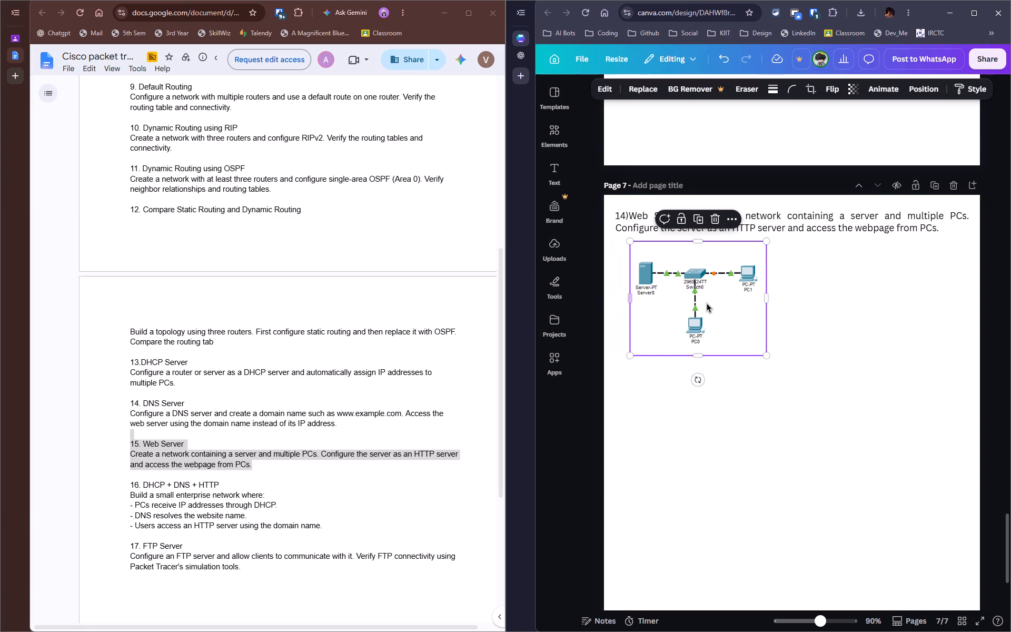
drag(707, 303, 693, 303)
click(801, 336)
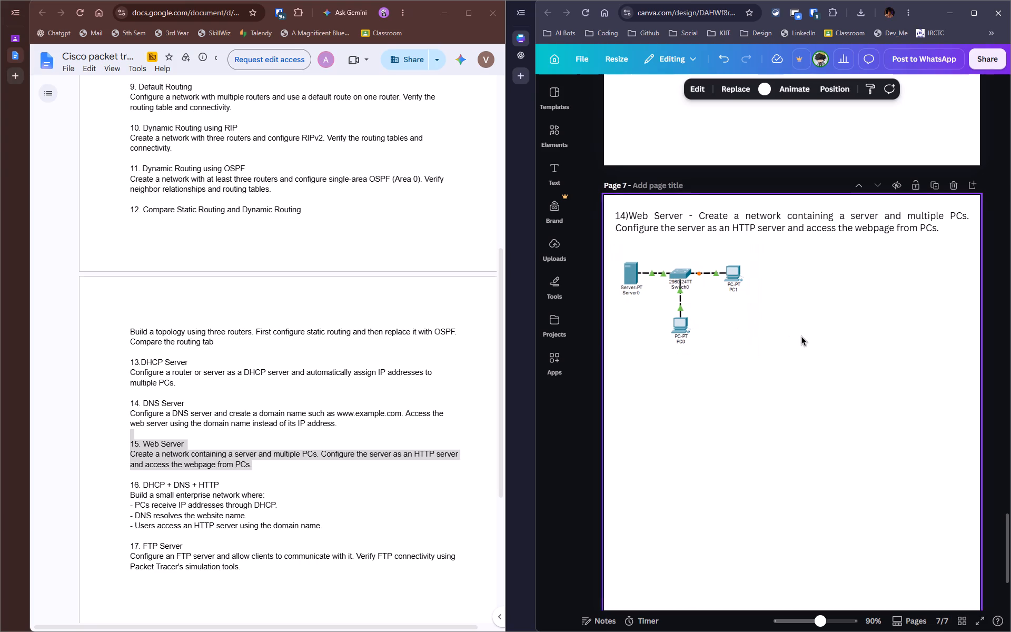
Switch to Packet Tracer, open PC0's Web Browser, and load the web page at 192.168.1.2.
click(572, 625)
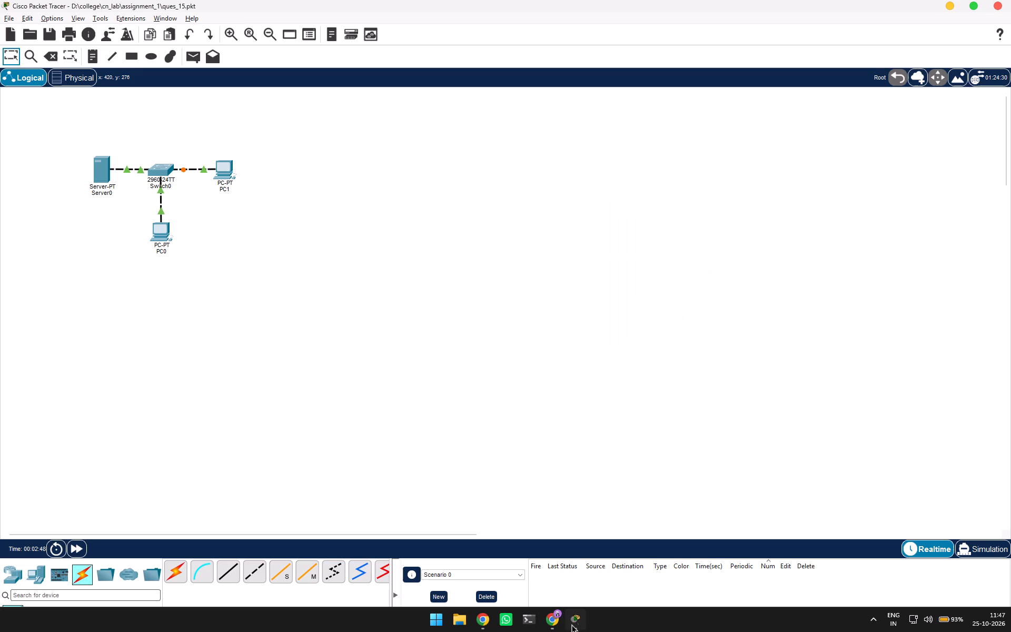
click(161, 235)
click(421, 229)
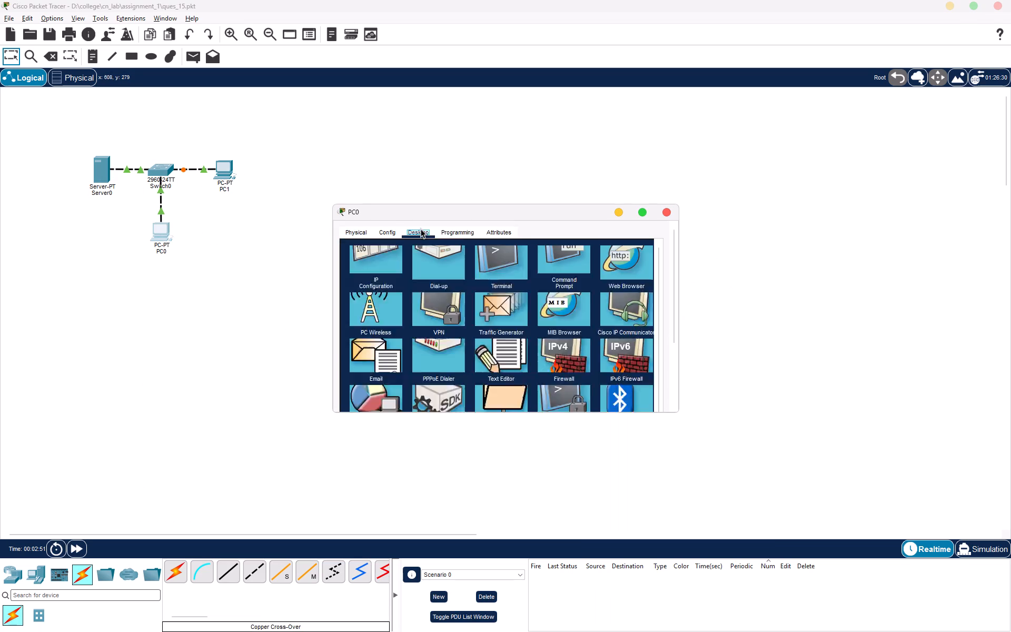
click(633, 279)
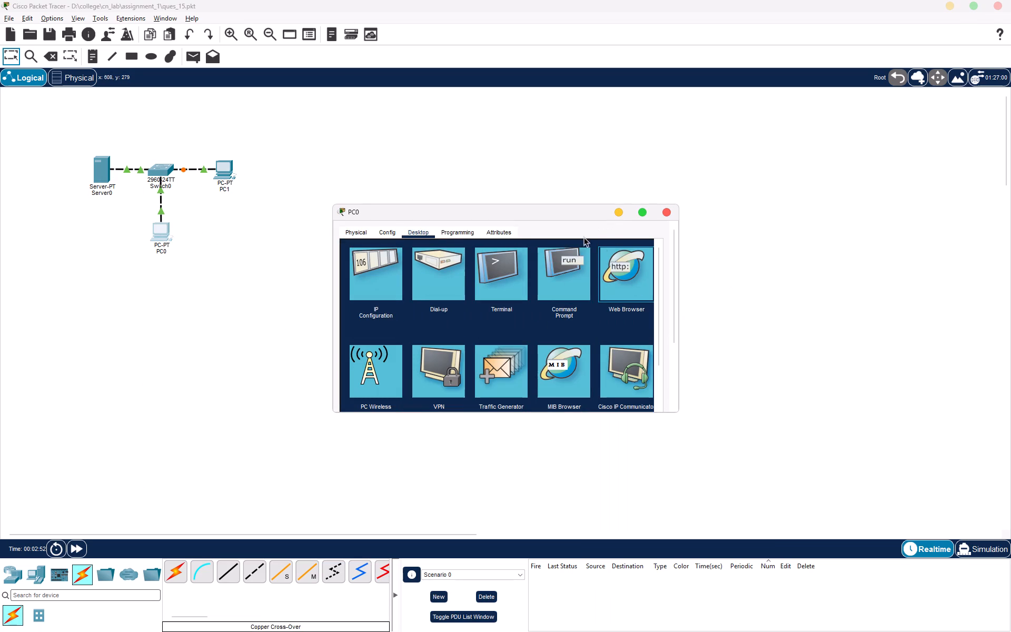
drag(676, 412, 682, 423)
click(518, 270)
scroll(518, 270, up, 7)
click(471, 255)
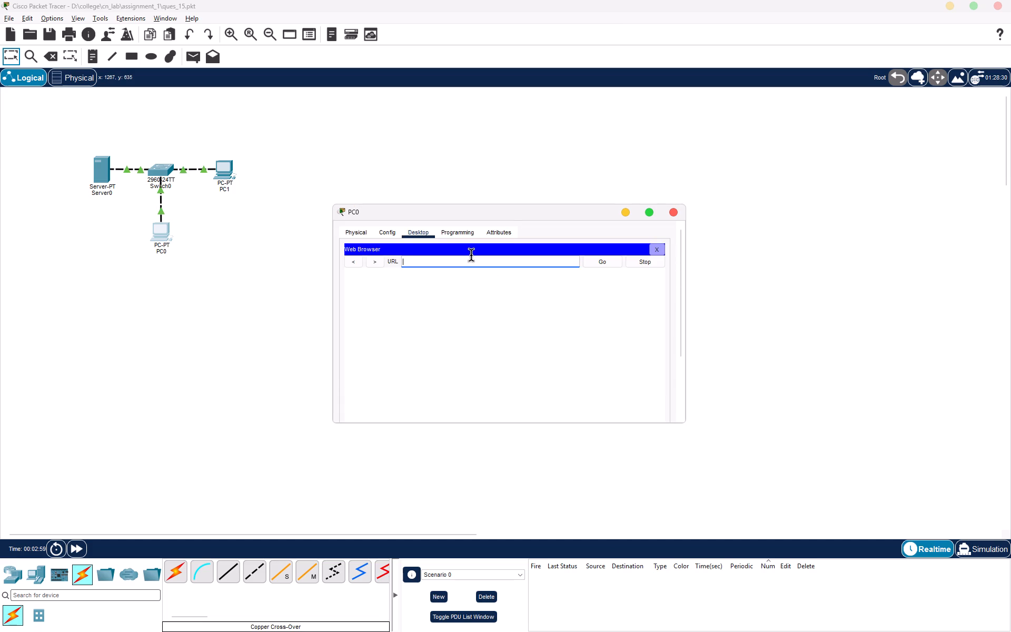
text(192.1681.1)
key(BackSpace)
key(BackSpace)
key(BackSpace)
key(BackSpace)
text(8.1.2)
key(Return)
Capture a screenshot of PC0's browser area showing the web page and paste it onto page 7 of the Canva report.
key(shift+super+s)
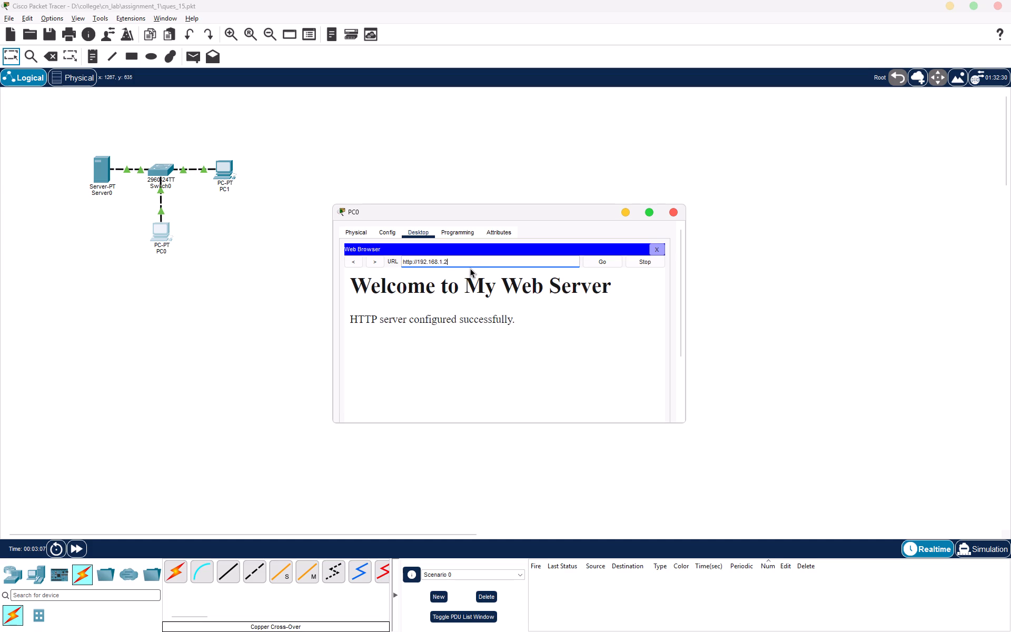
drag(337, 232, 644, 354)
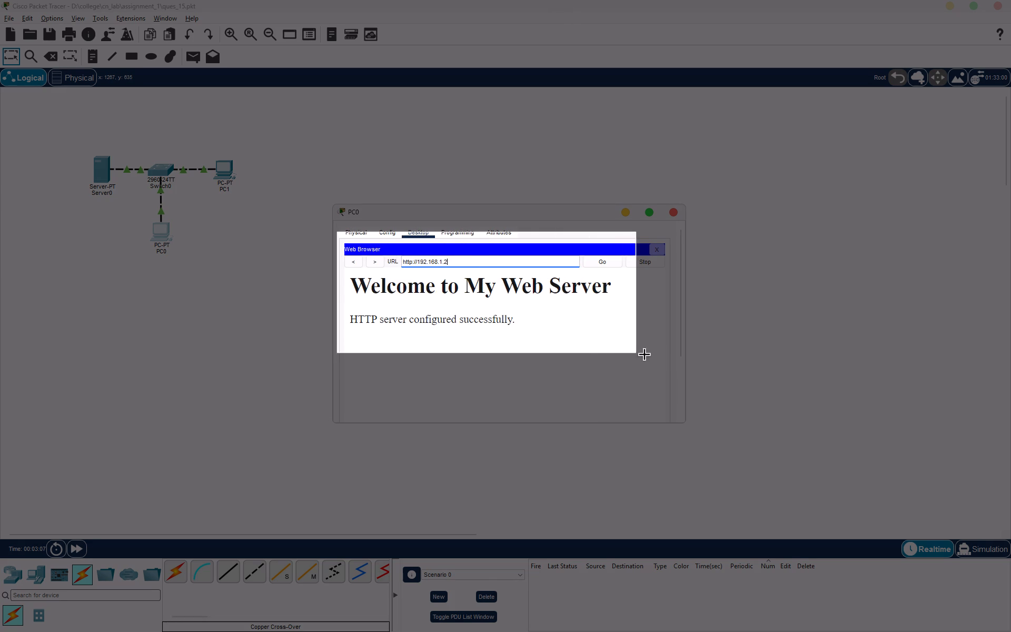
drag(644, 354, 668, 350)
key(alt+Tab)
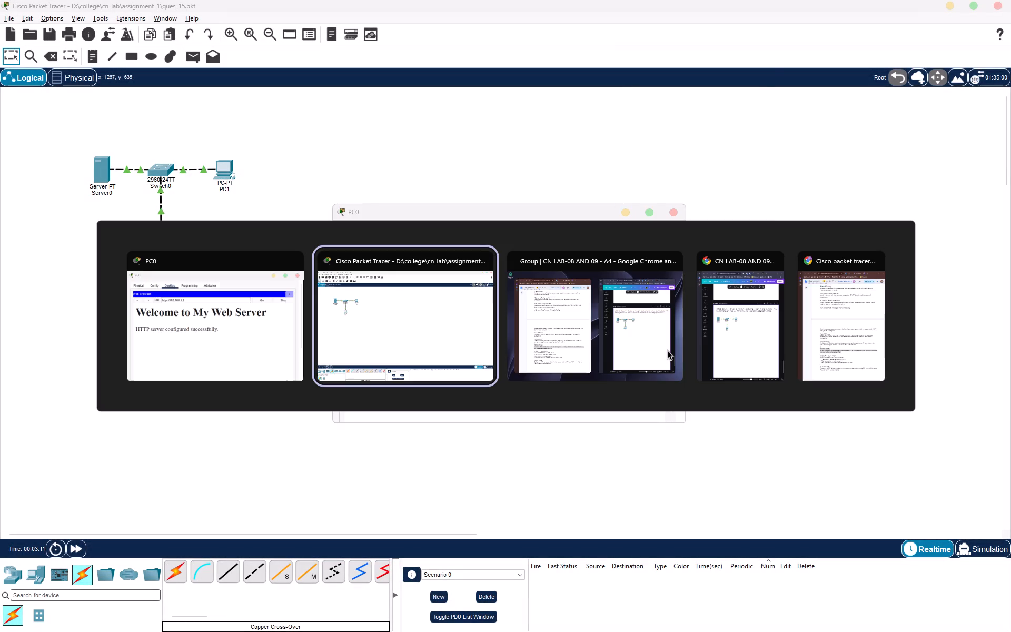
key(alt+Tab)
key(ctrl+v)
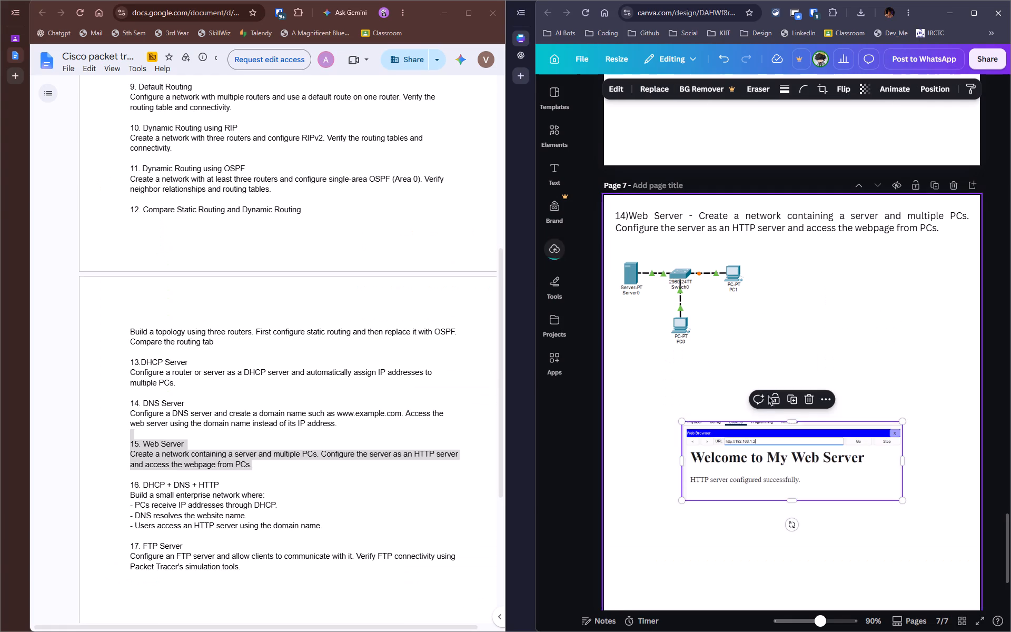
Place the browser screenshot beside the Web Server topology image, on the side of PC1 and below the question text.
drag(806, 456, 872, 284)
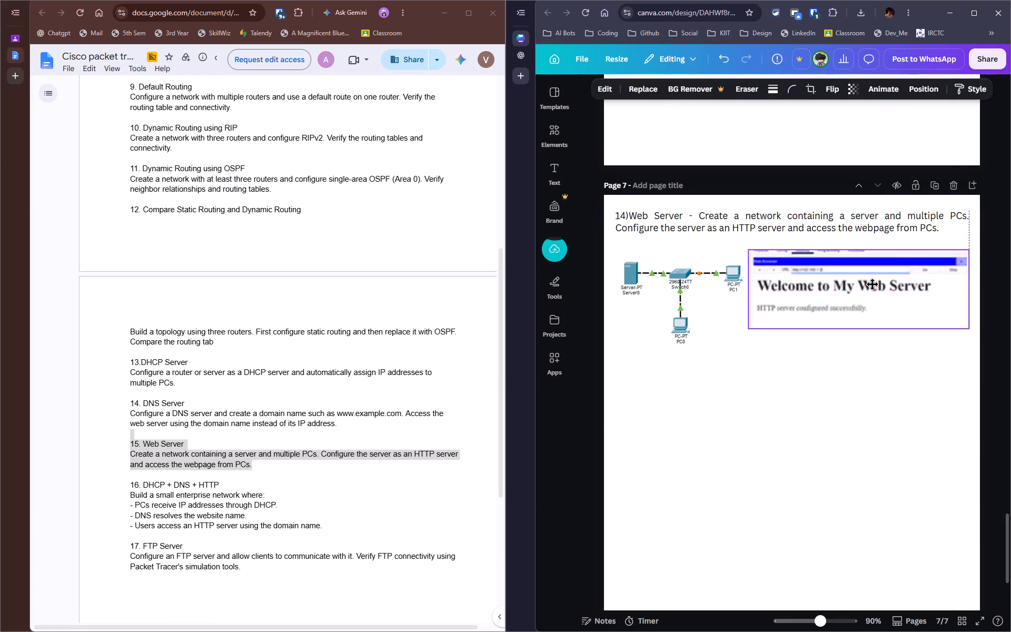
drag(872, 284, 876, 287)
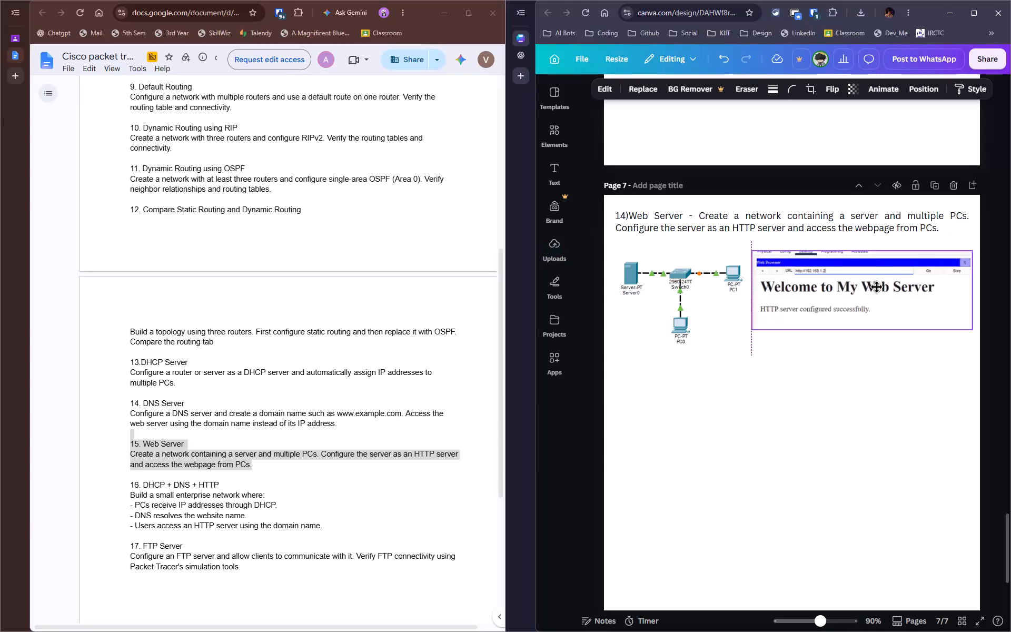
drag(876, 287, 876, 291)
click(774, 368)
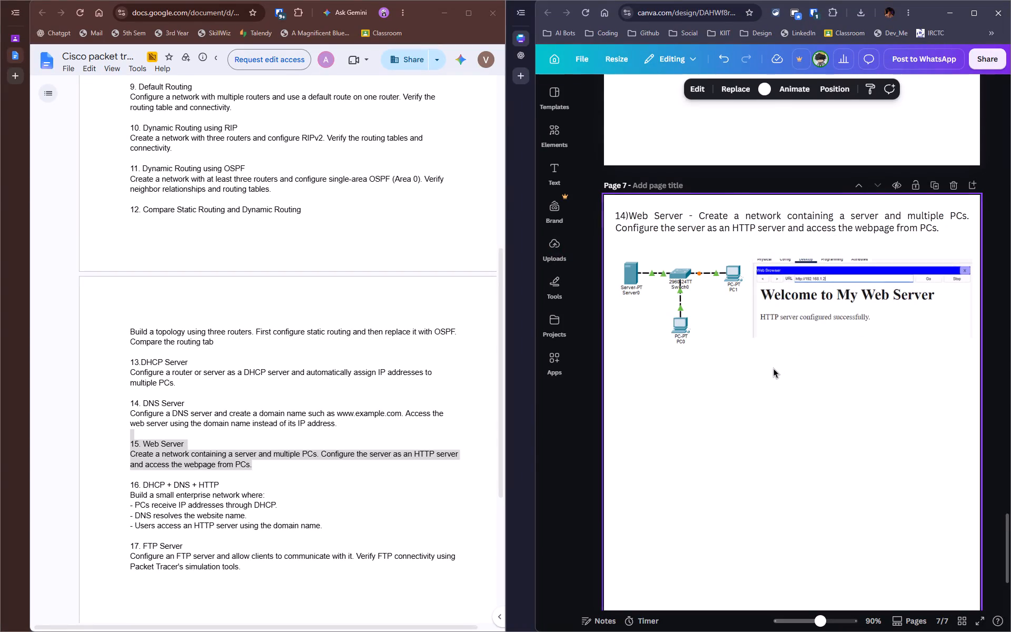
Insert a space after "14)" in the Web Server question heading.
click(678, 216)
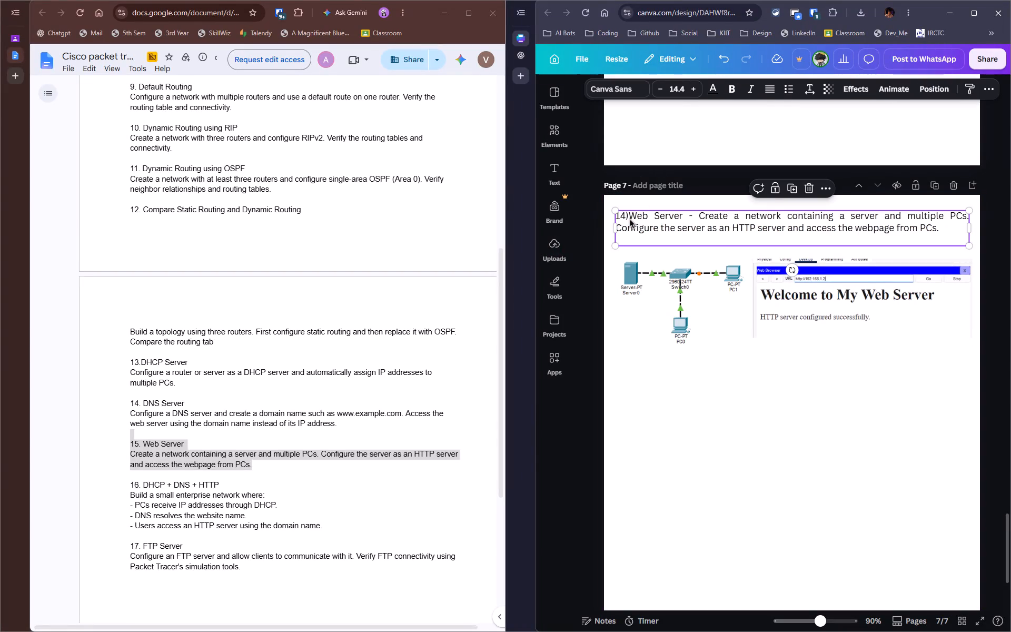
click(630, 219)
key(space)
click(702, 218)
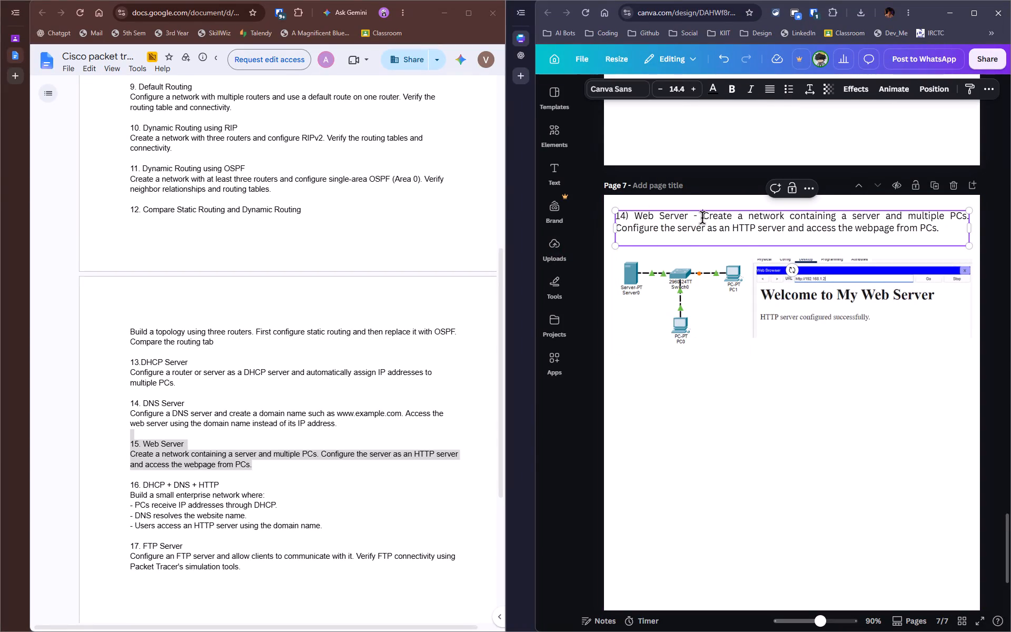
click(698, 252)
Duplicate the Web Server question text box and move the copy below the screenshots, aligned with the original's left edge.
click(738, 223)
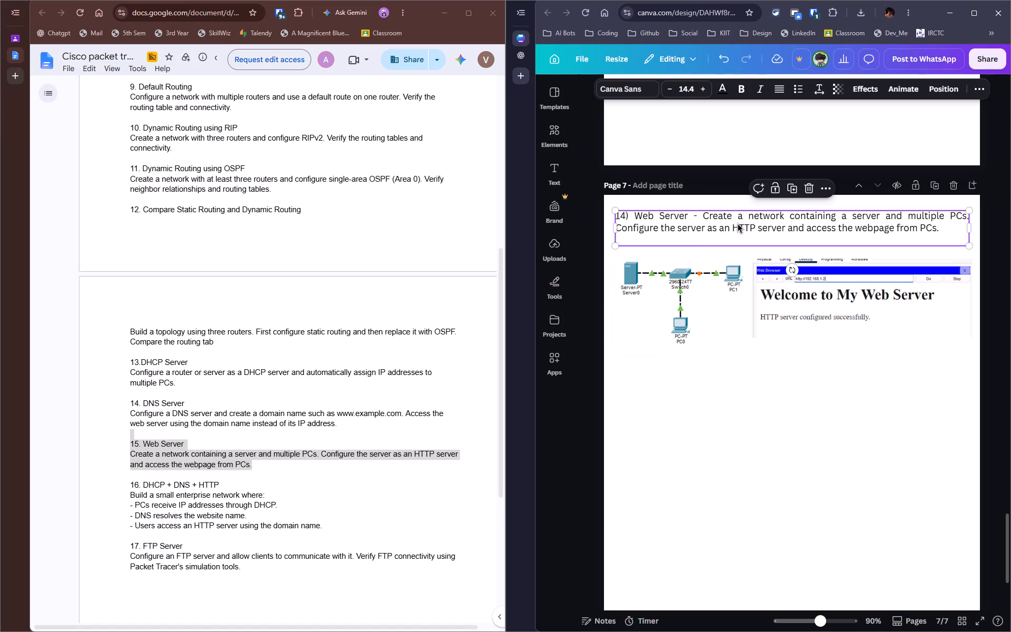
key(ctrl+c)
key(ctrl+v)
key(Left)
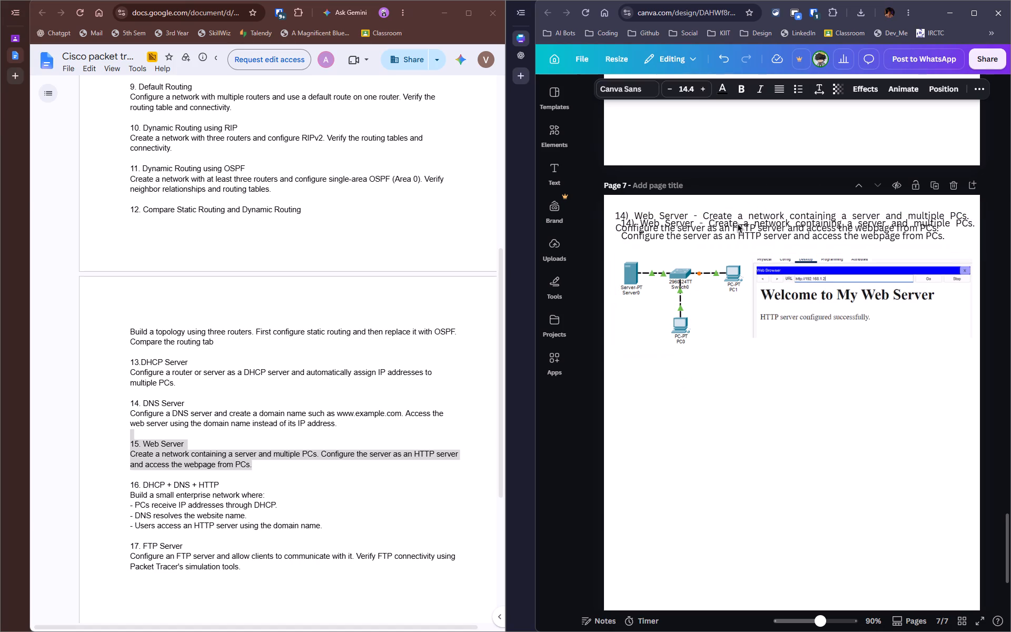
key(Left)
key(Left)
key(Left)
key(Down)
key(Down)
key(Down)
key(Down)
key(Down)
key(Down)
key(Down)
key(Down)
key(Down)
key(Down)
key(Down)
key(Down)
key(Down)
key(Down)
key(Down)
key(Down)
key(Down)
key(Down)
key(Down)
key(Down)
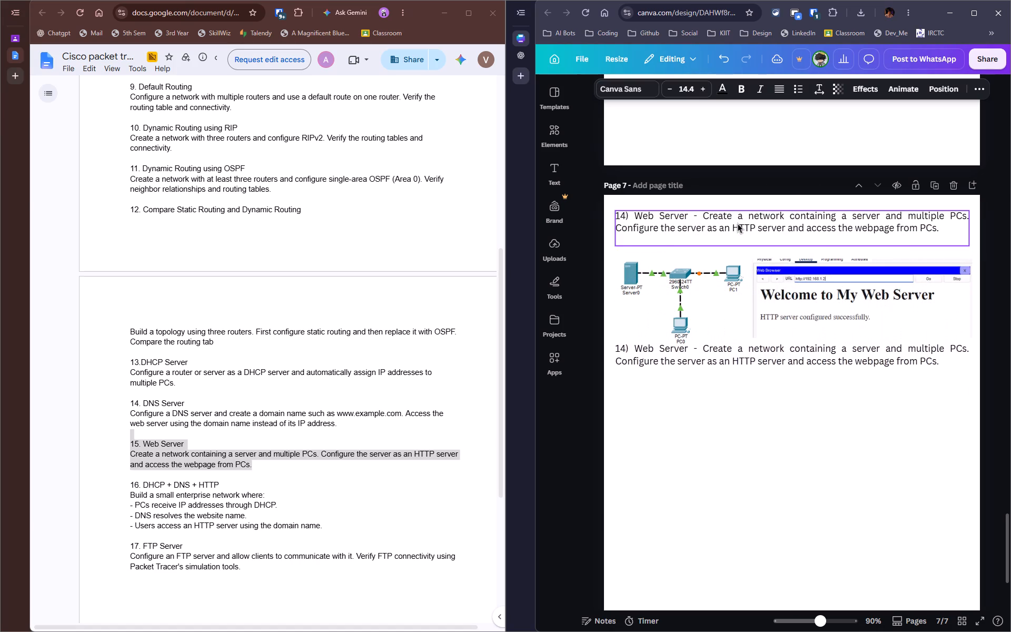
key(Up)
key(Up)
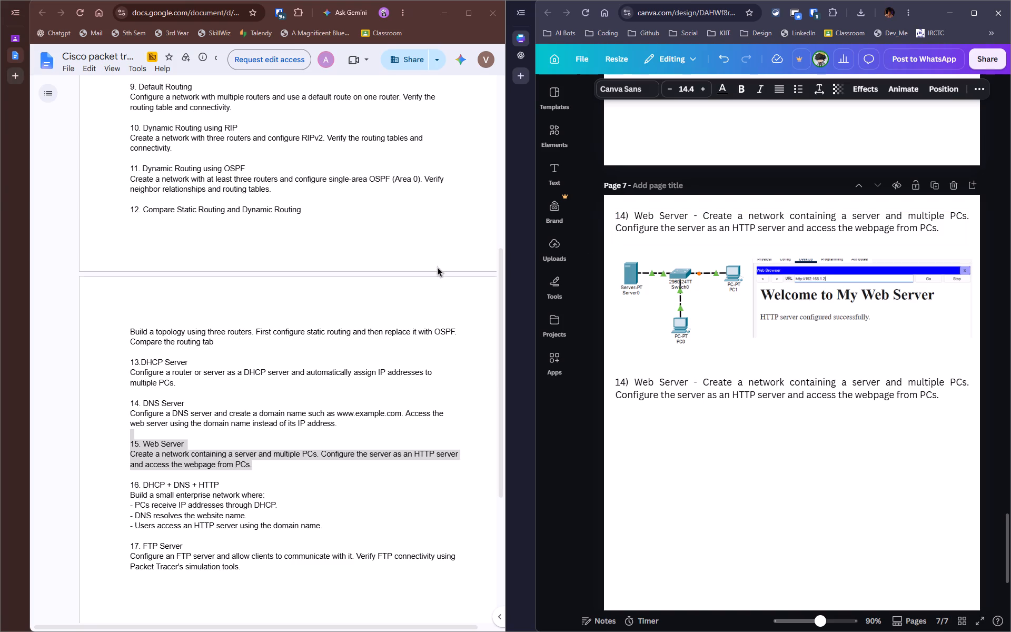
Copy the FTP Server question without its number from the Google Docs assignment and replace the duplicated text box's text with it.
drag(252, 572, 143, 546)
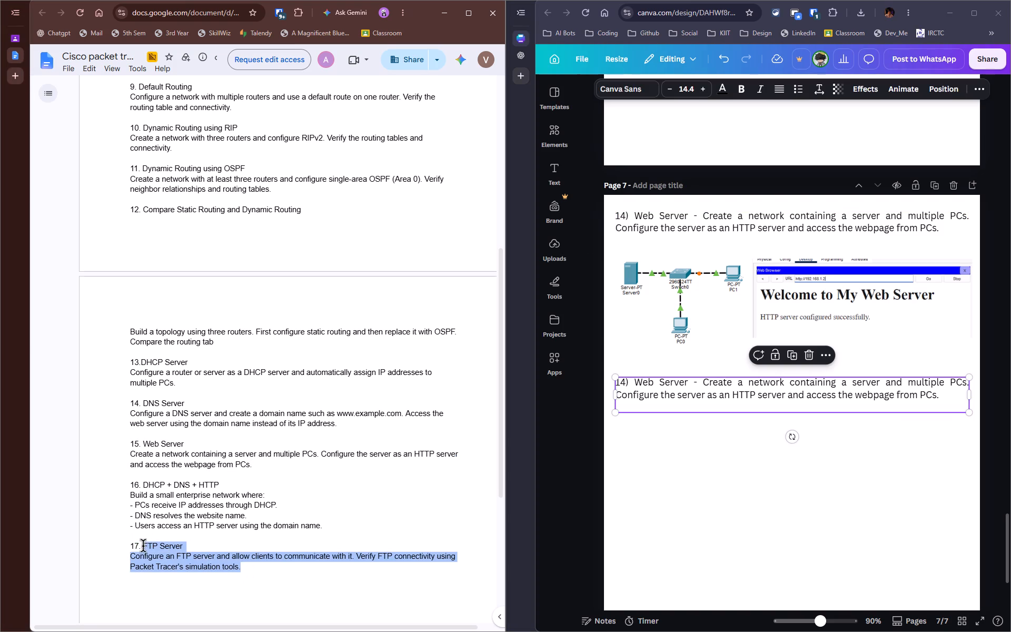
drag(143, 546, 144, 546)
key(ctrl+c)
click(727, 393)
key(ctrl+a)
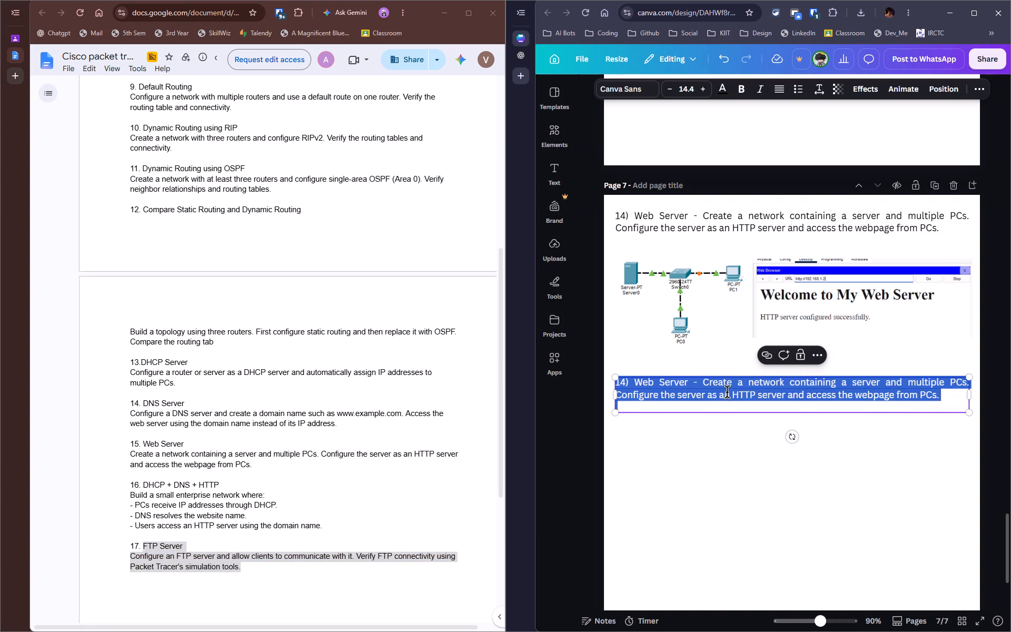
key(ctrl+v)
Number the FTP Server question "15)" and join its title and description on one line with " - ".
click(618, 386)
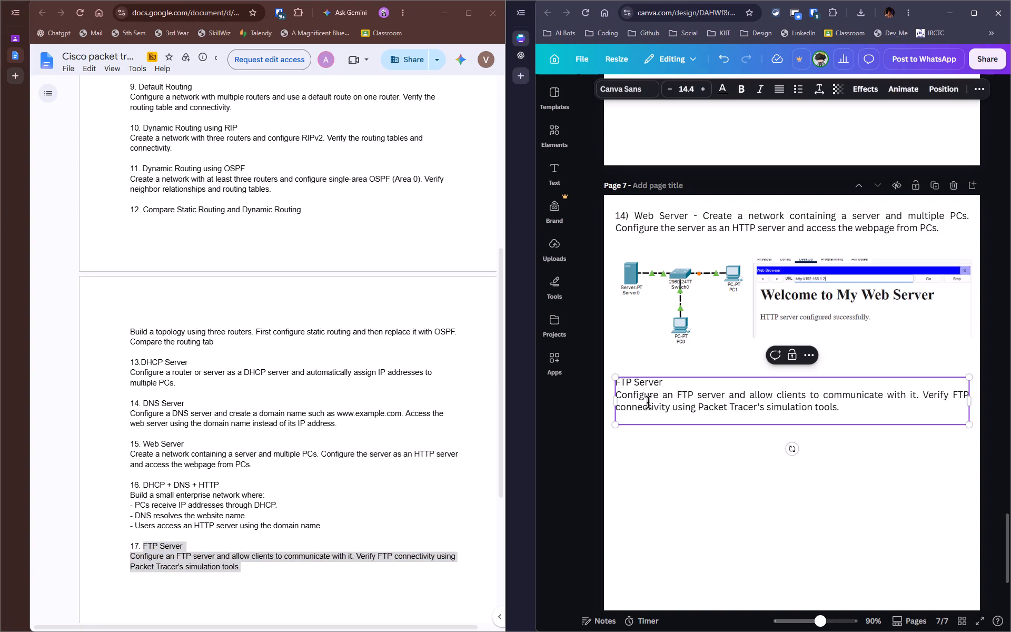
key(Left)
text(15))
key(space)
key(Down)
key(Left)
key(Left)
key(Left)
key(BackSpace)
key(space)
text(-)
key(space)
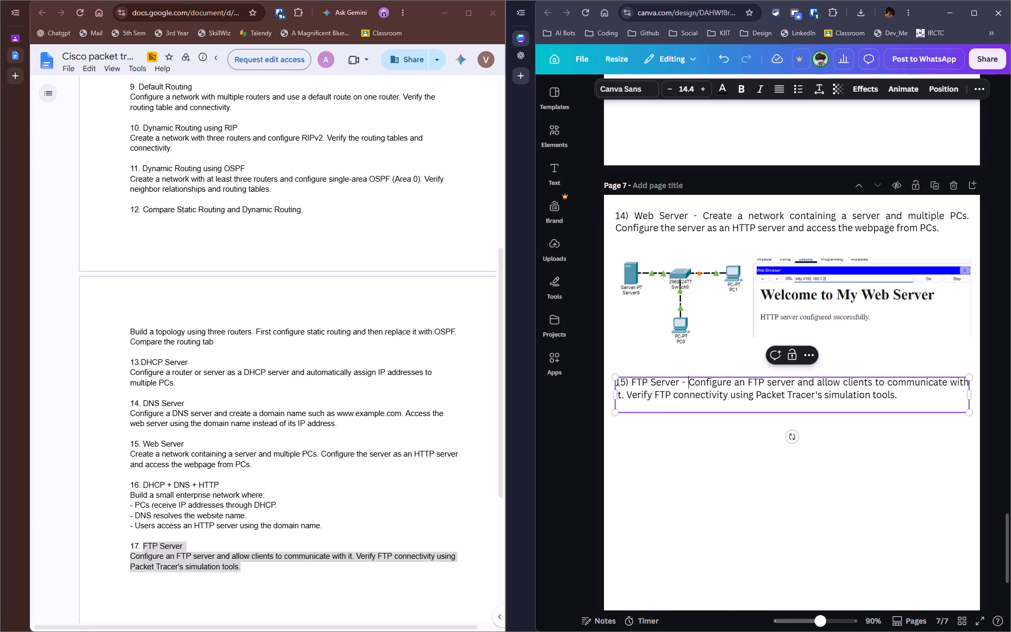
click(682, 475)
Close PC0's device window and open ques_17.pkt in Packet Tracer.
key(alt+Tab)
key(alt+Tab)
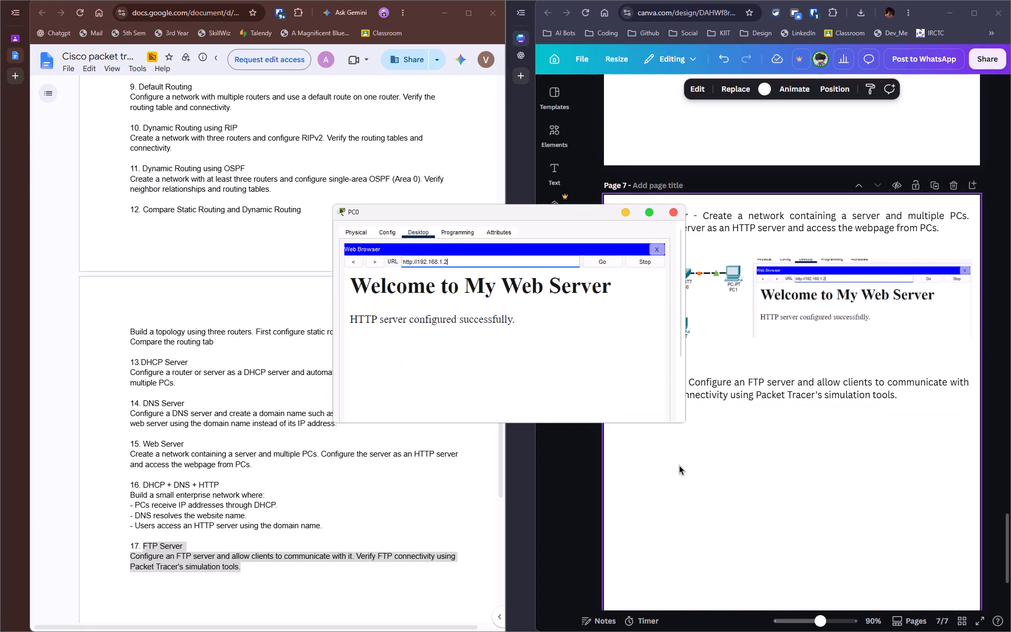
click(671, 212)
key(alt+Tab)
key(alt+Tab)
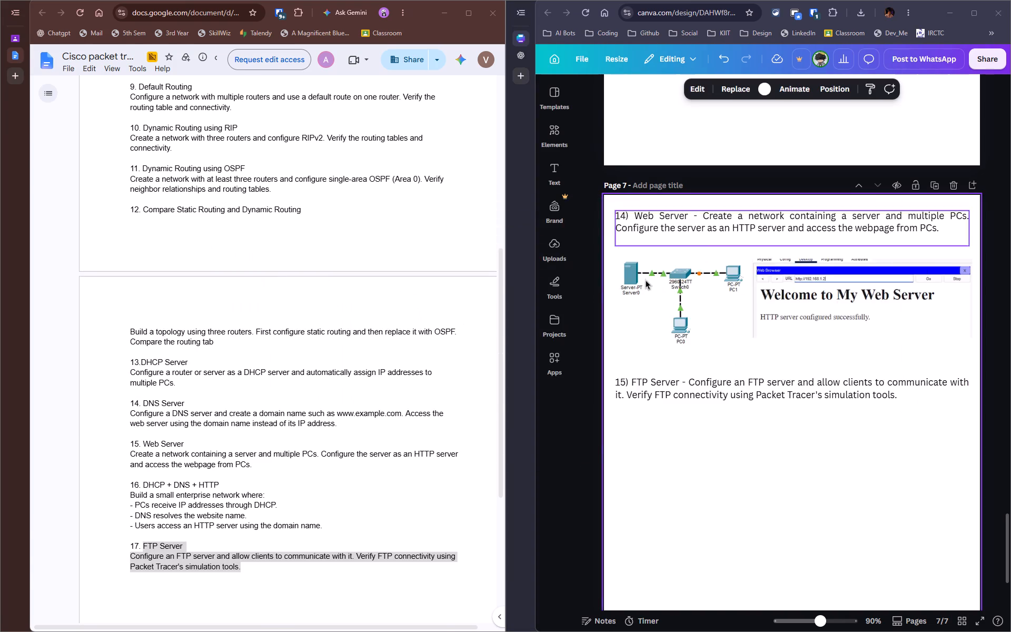
click(367, 272)
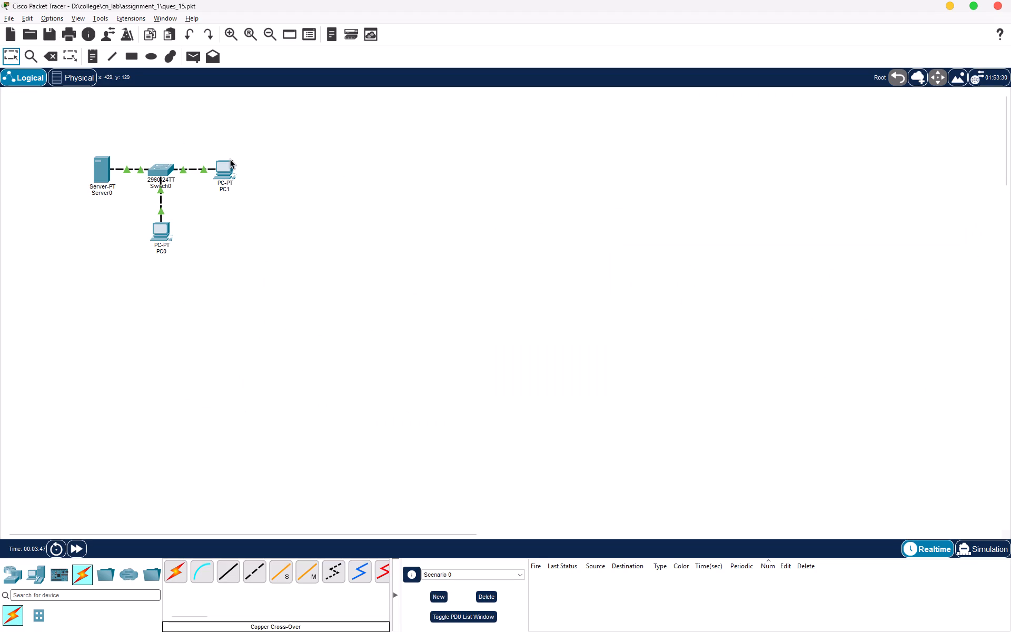
drag(251, 144, 209, 187)
click(281, 137)
click(23, 35)
click(511, 331)
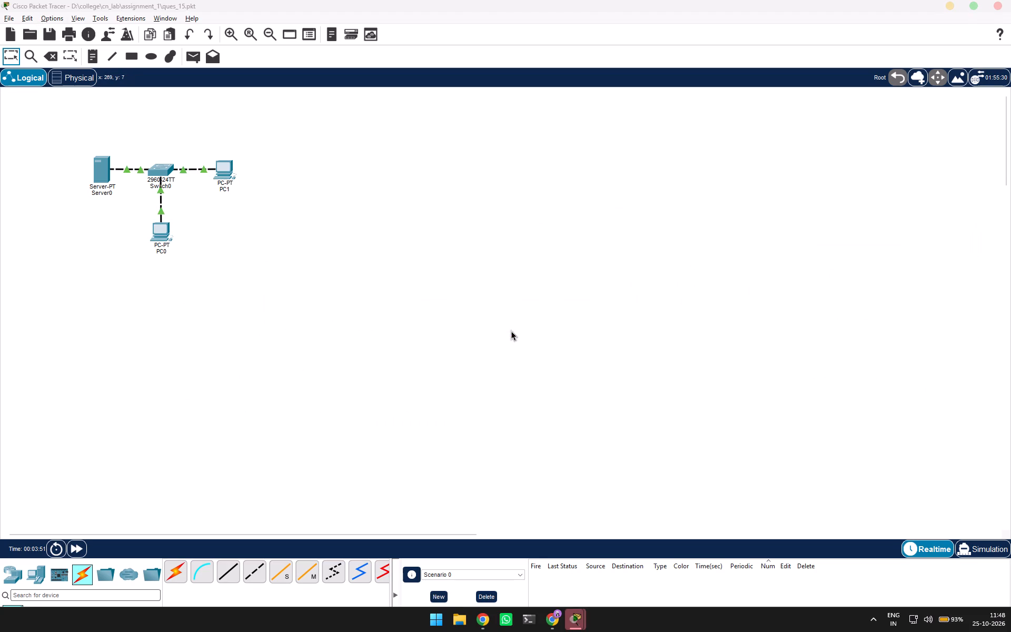
double_click(392, 202)
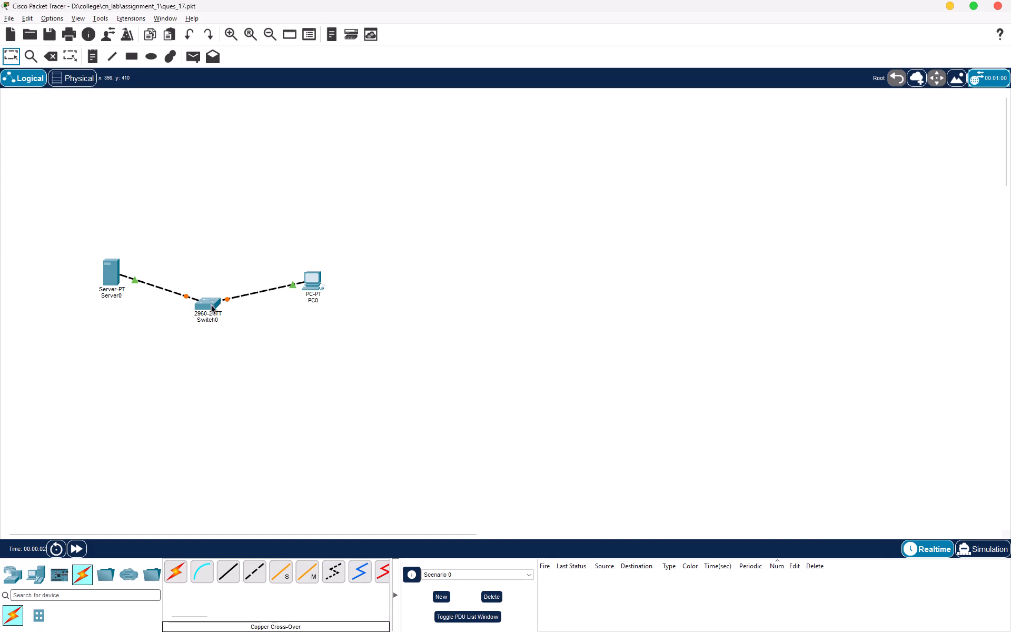
Rearrange the ques_17.pkt network with Switch0 level beside Server0 and PC0 directly above the switch.
drag(211, 304, 191, 272)
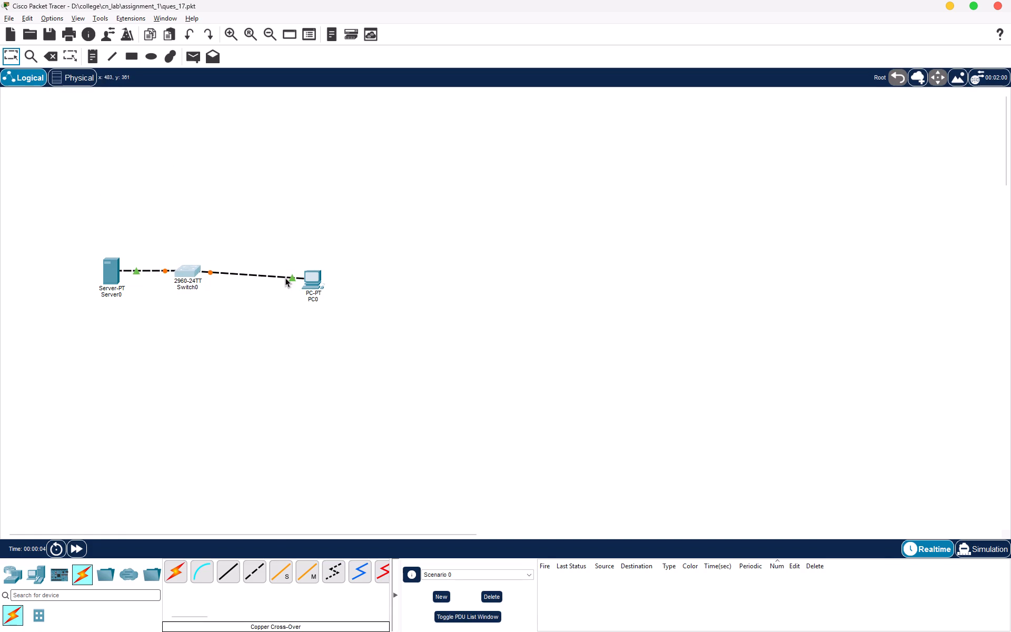
drag(322, 279, 198, 213)
Capture a screenshot of the FTP network topology and paste it onto page 7 of the Canva report.
key(shift+super+s)
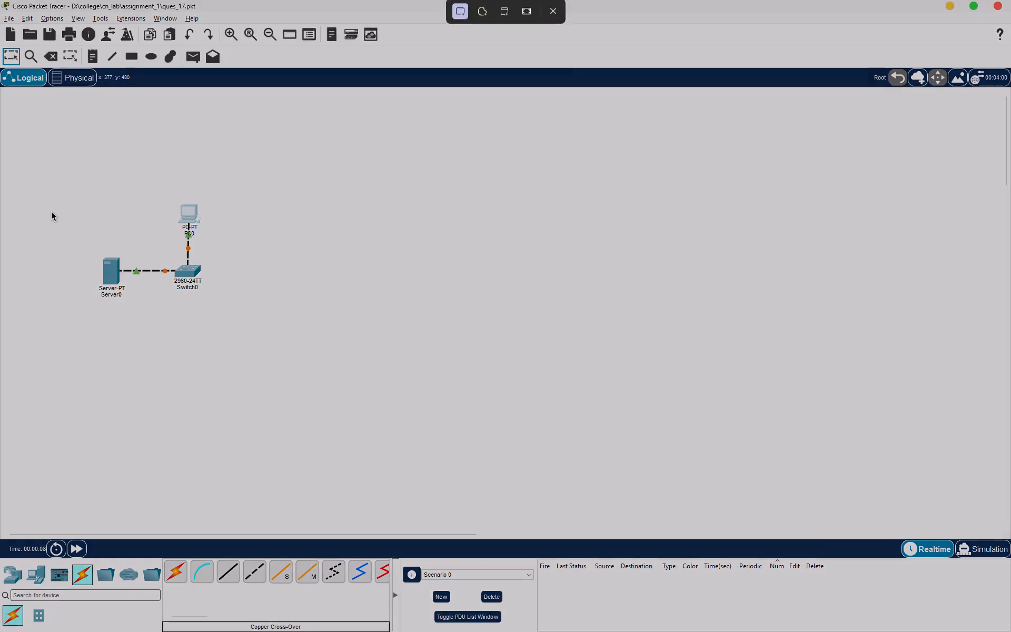
drag(68, 186, 237, 322)
key(alt+Tab)
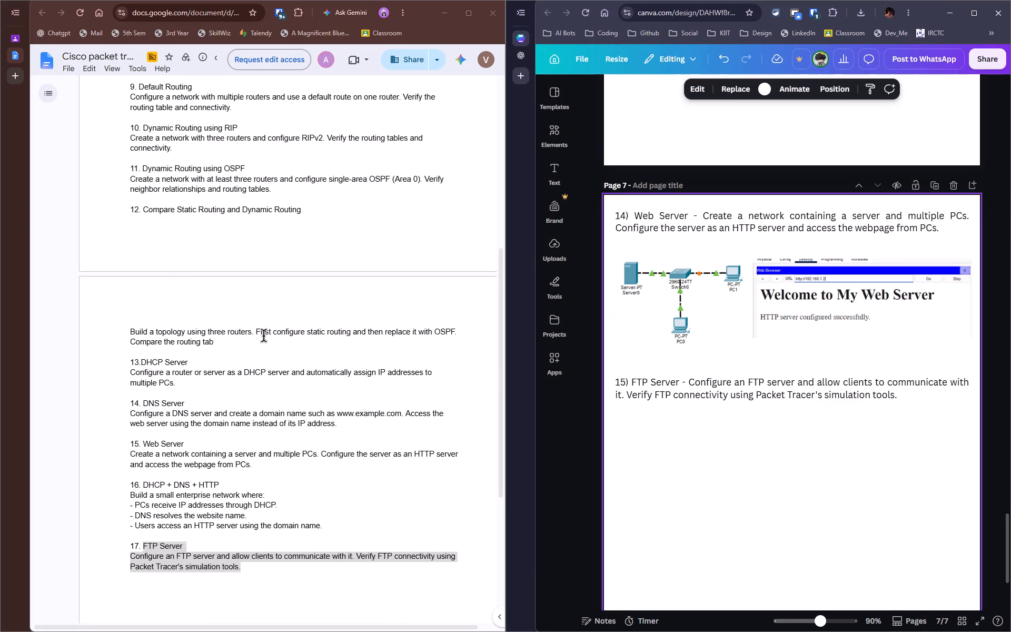
click(683, 466)
key(ctrl+v)
drag(765, 450, 727, 485)
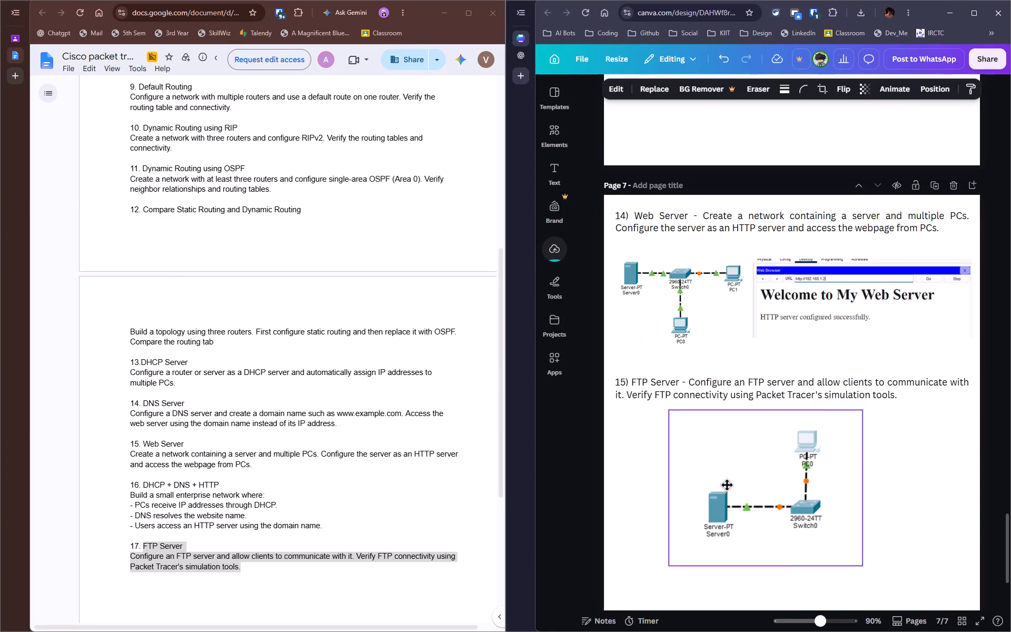
drag(727, 485, 682, 479)
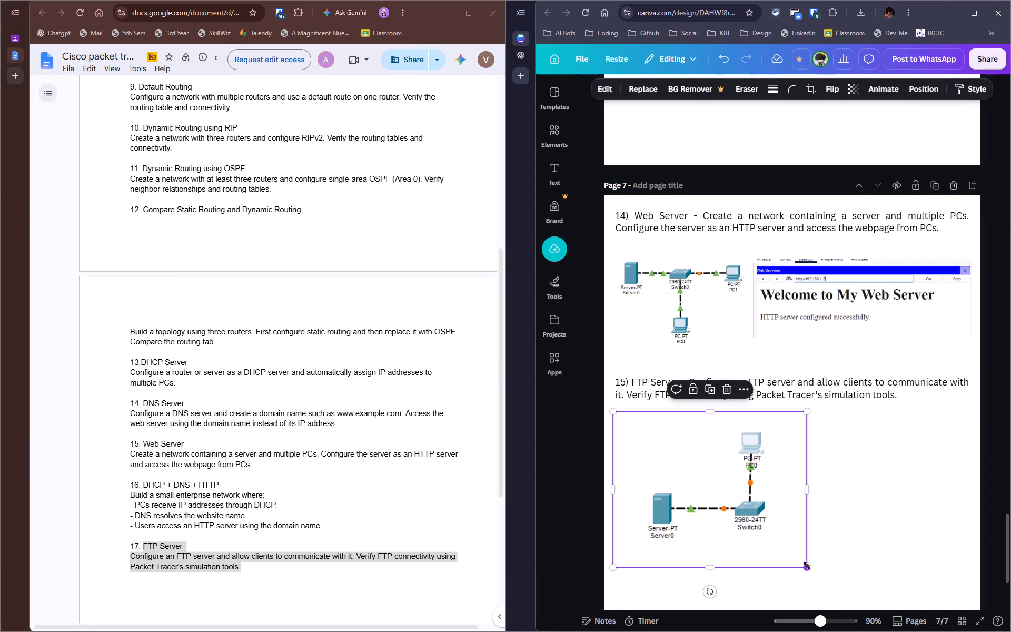
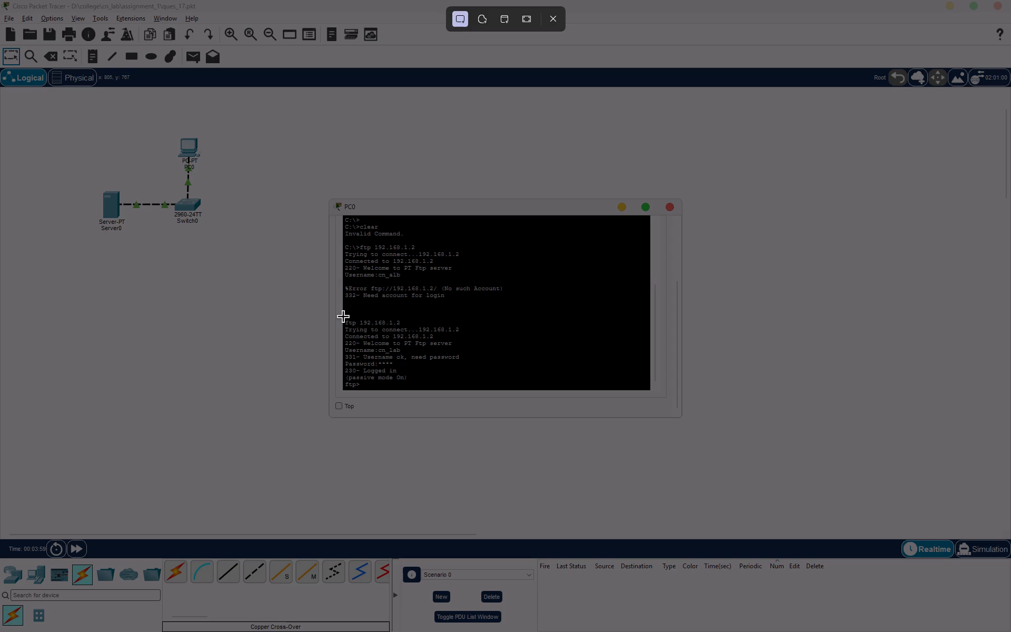
Capture the successful FTP login output in PC0's command prompt and paste the screenshot onto page 7 of the Canva report.
drag(343, 316, 502, 382)
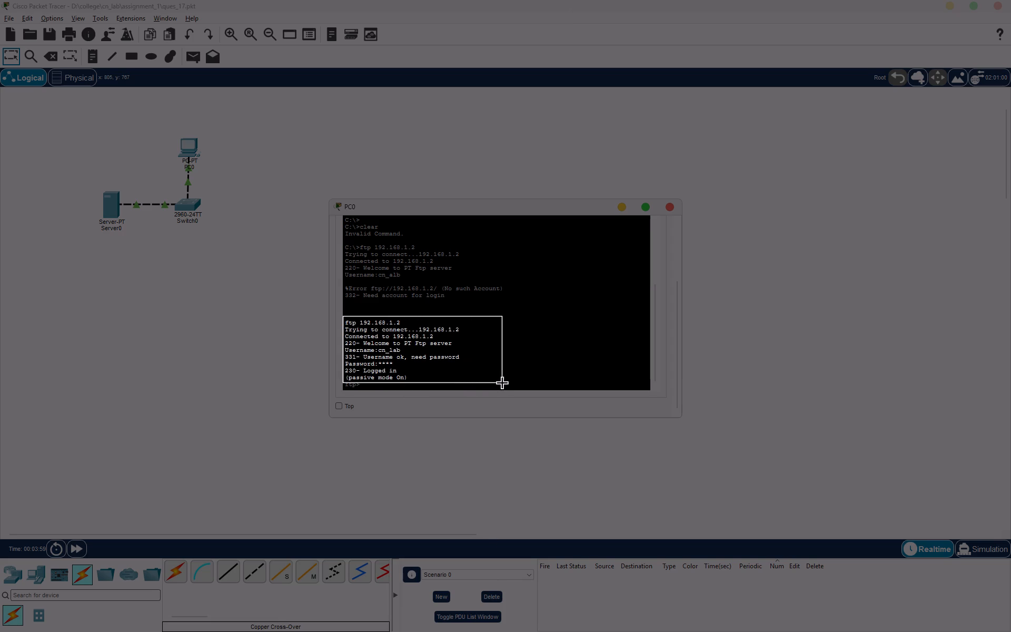
drag(502, 382, 534, 381)
key(alt+Tab)
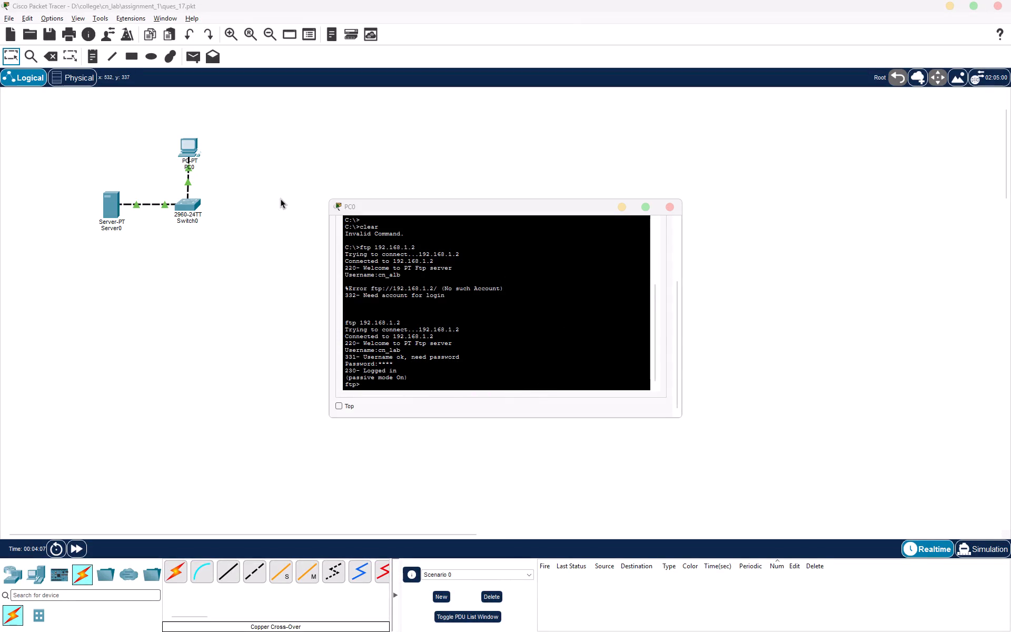
key(alt+Tab)
key(alt+Tab)
key(alt+Tab)
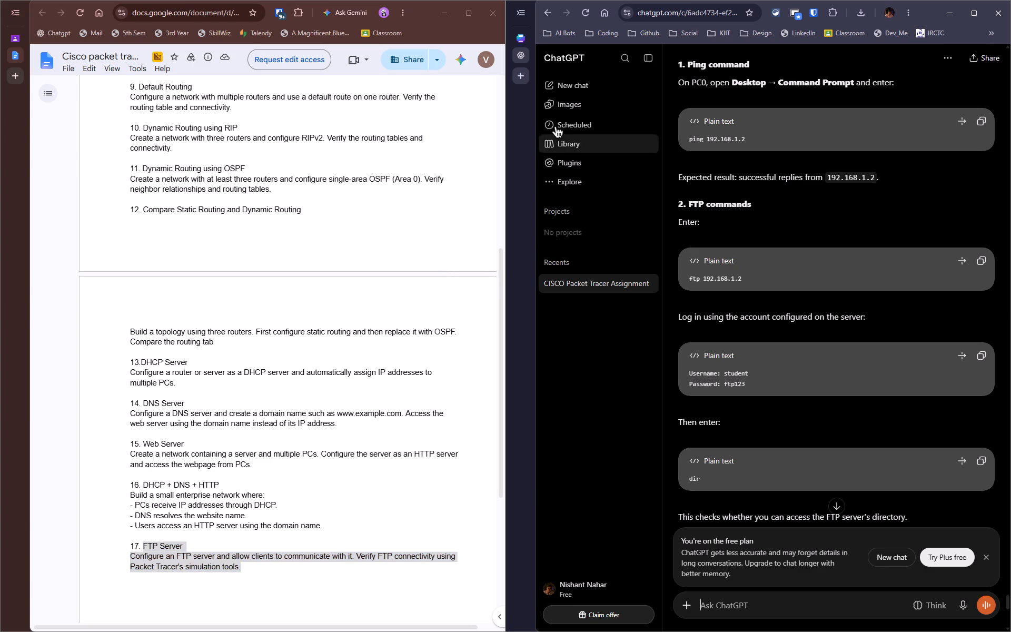
click(525, 39)
drag(835, 379, 839, 379)
key(ctrl+v)
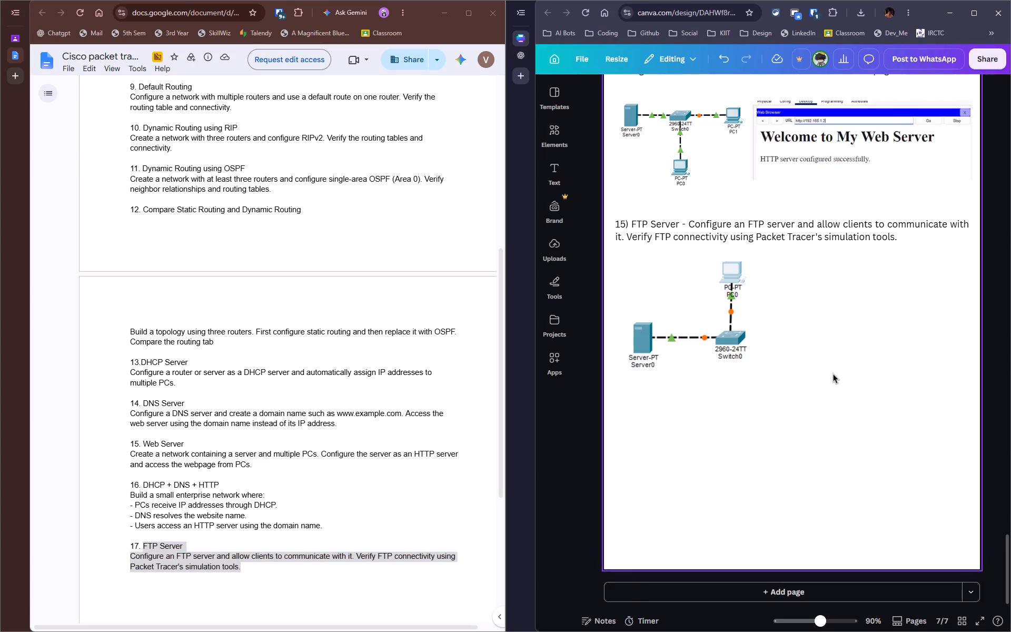
Place the FTP login screenshot beside the question 15 topology, aligned with the question text's right edge.
drag(825, 323, 905, 330)
drag(884, 322, 878, 309)
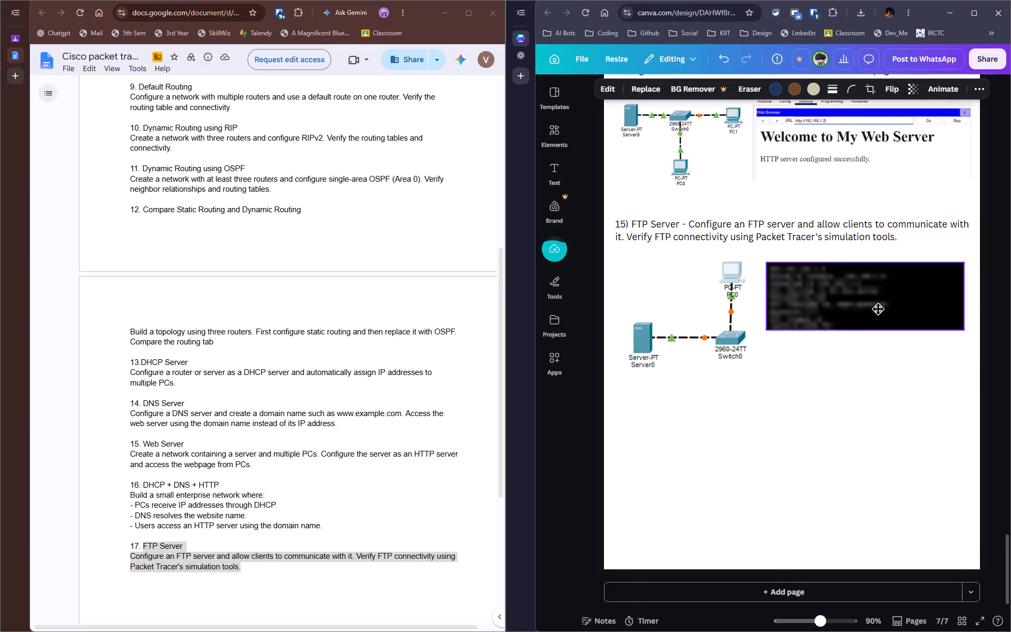
drag(878, 309, 880, 324)
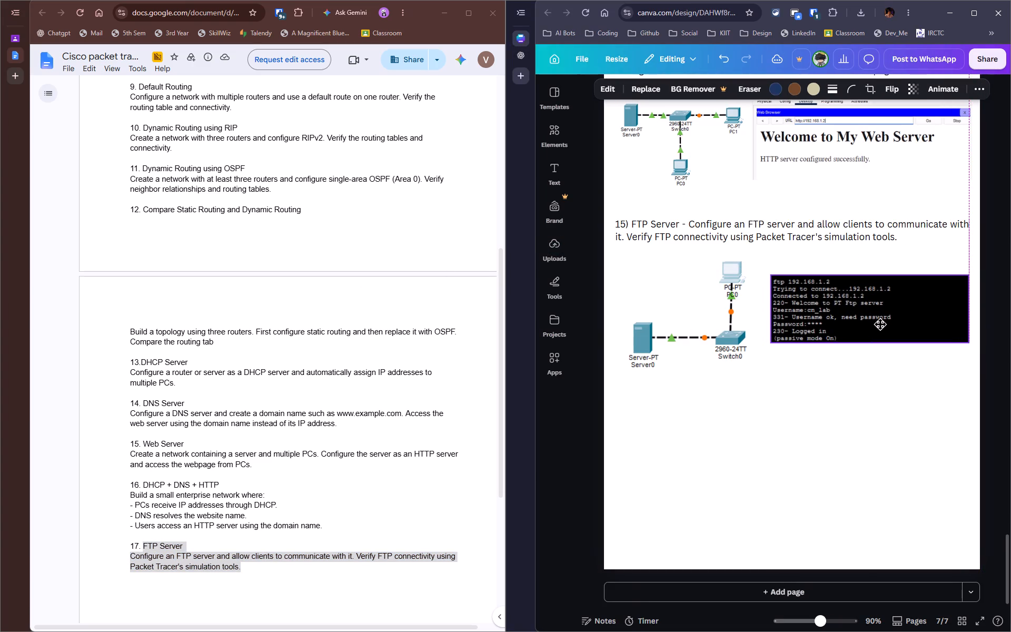
drag(880, 324, 880, 327)
click(845, 411)
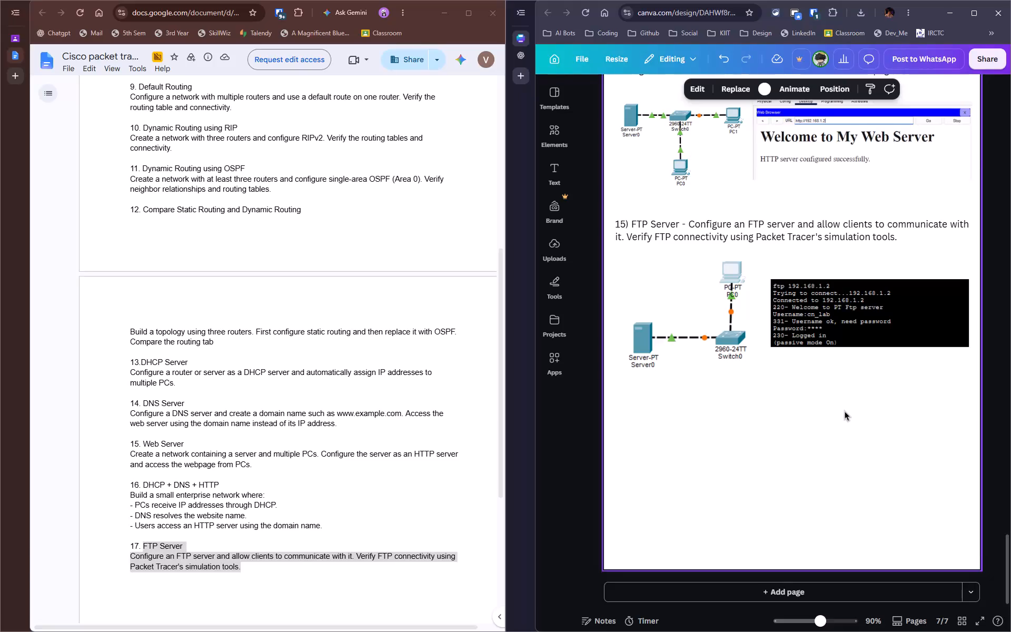
Look back through the report from the FTP Server section to the CN LAB-08 and CN LAB-09 opening pages.
scroll(847, 411, up, 18)
scroll(847, 411, down, 19)
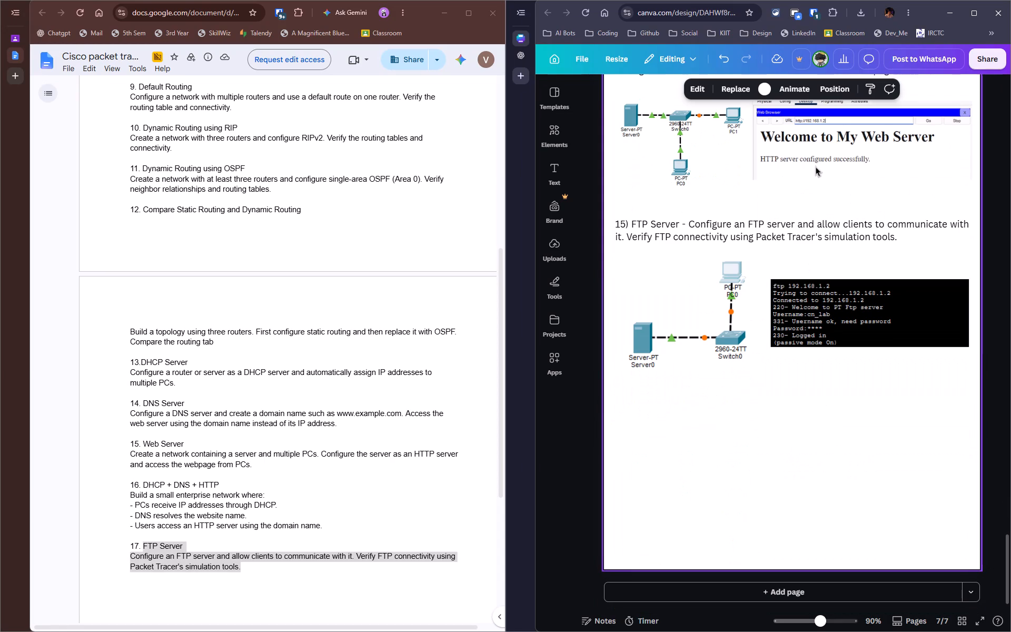
scroll(821, 145, down, 1)
scroll(787, 239, up, 20)
scroll(787, 239, up, 20)
scroll(787, 239, up, 9)
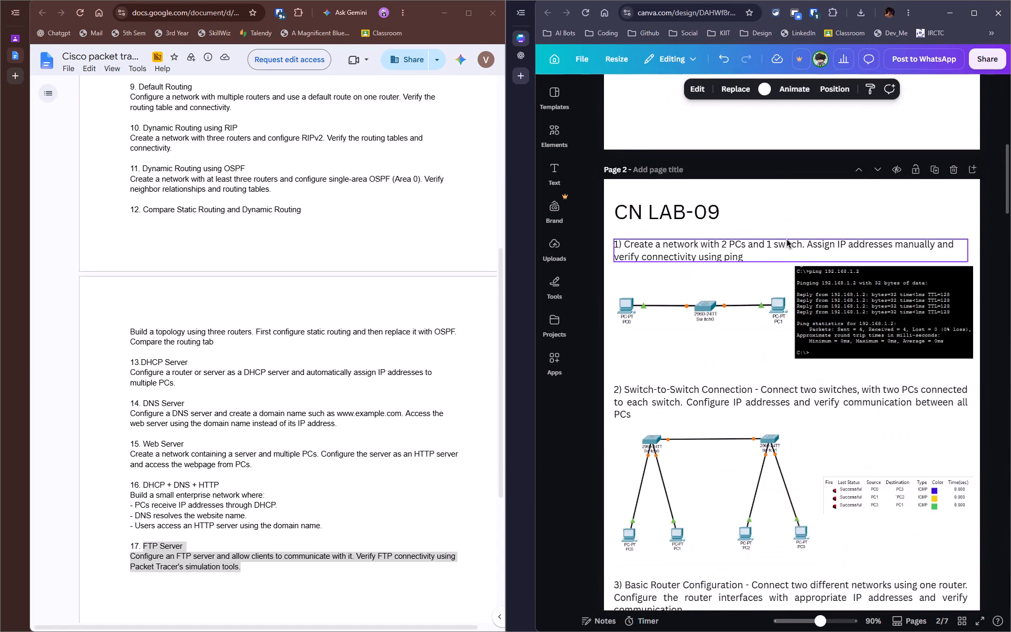
scroll(787, 239, up, 20)
scroll(787, 239, up, 1)
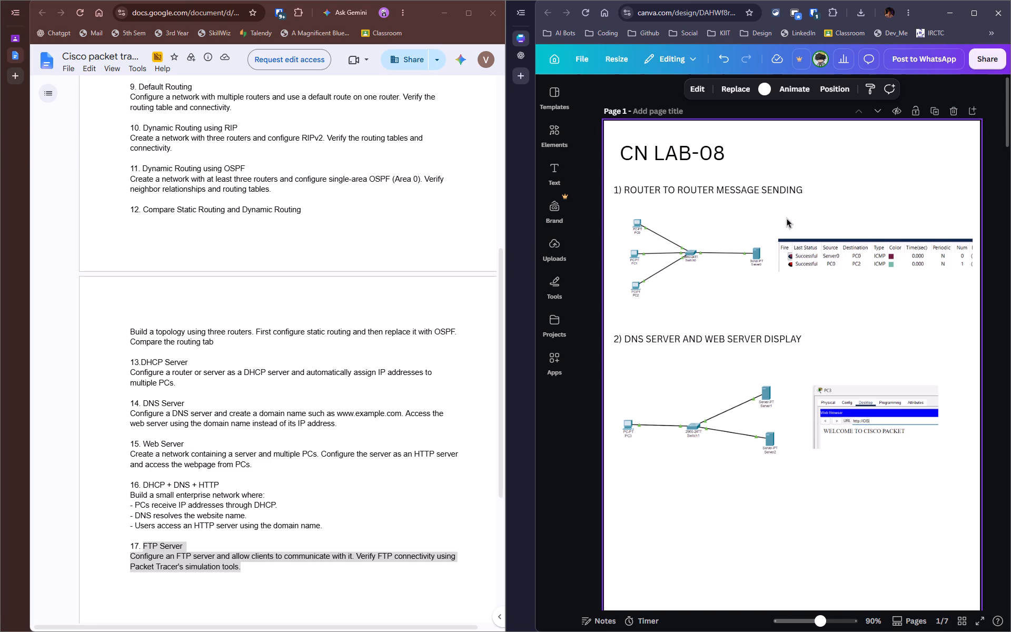
scroll(946, 191, up, 6)
scroll(863, 201, down, 5)
scroll(863, 201, up, 8)
scroll(860, 202, down, 13)
scroll(858, 202, up, 3)
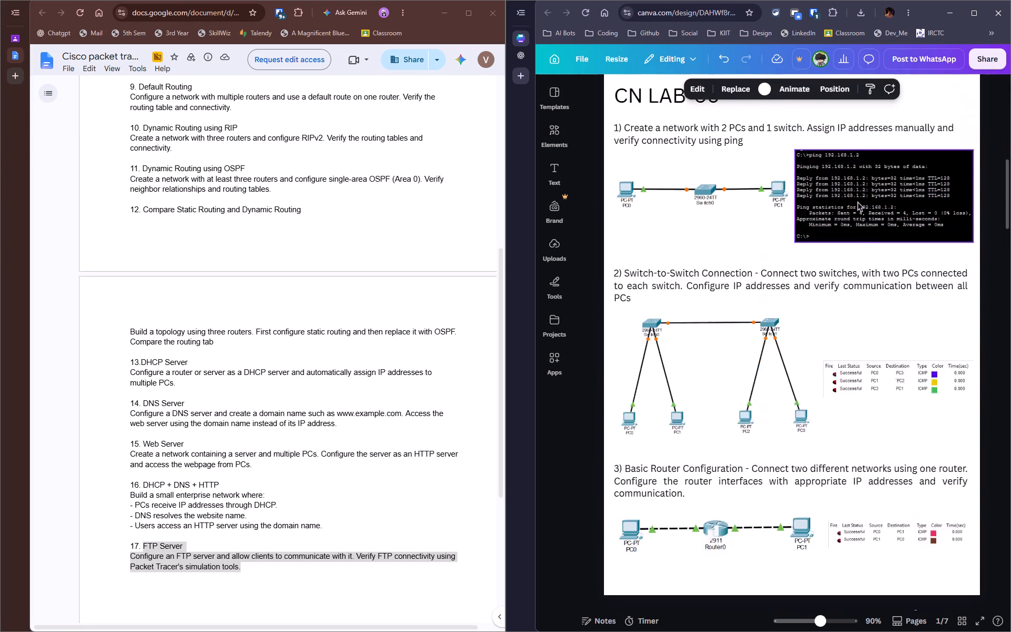
scroll(858, 202, up, 13)
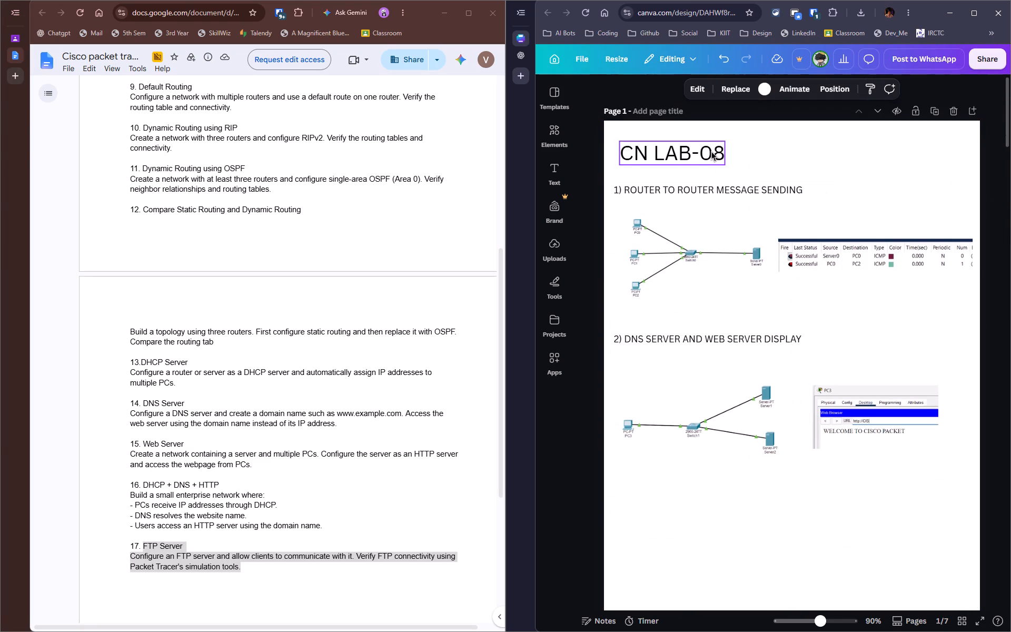
Review all seven pages of the Canva lab report, from the CN LAB-08 opening page through the last questions and back.
scroll(693, 153, down, 17)
scroll(678, 176, down, 8)
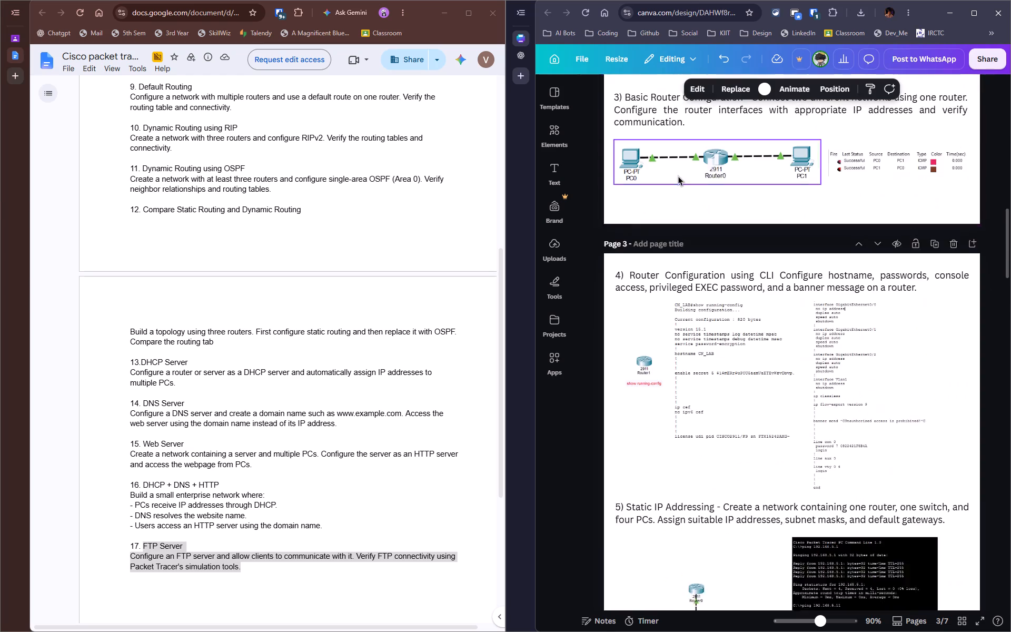
scroll(678, 176, down, 15)
scroll(680, 174, down, 8)
scroll(680, 174, down, 13)
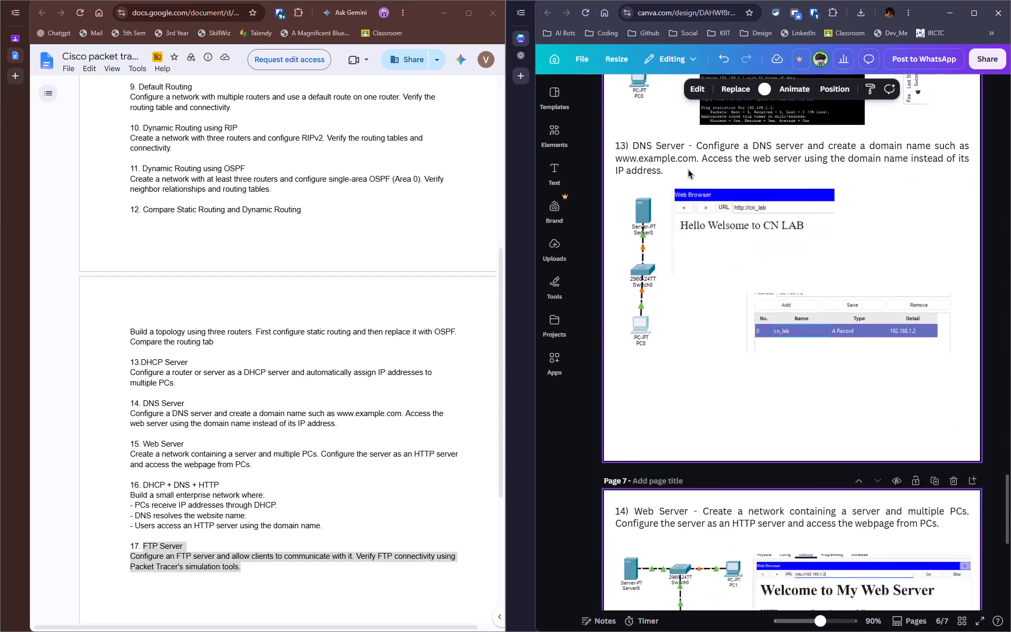
scroll(691, 167, down, 20)
scroll(716, 284, up, 14)
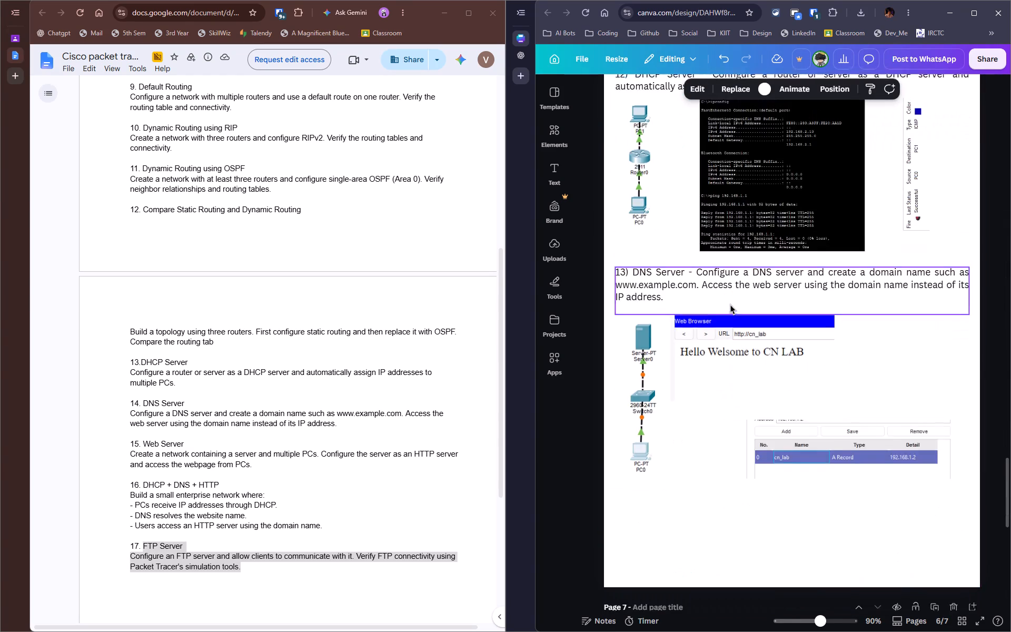
scroll(730, 304, up, 7)
scroll(730, 304, up, 18)
scroll(730, 304, up, 19)
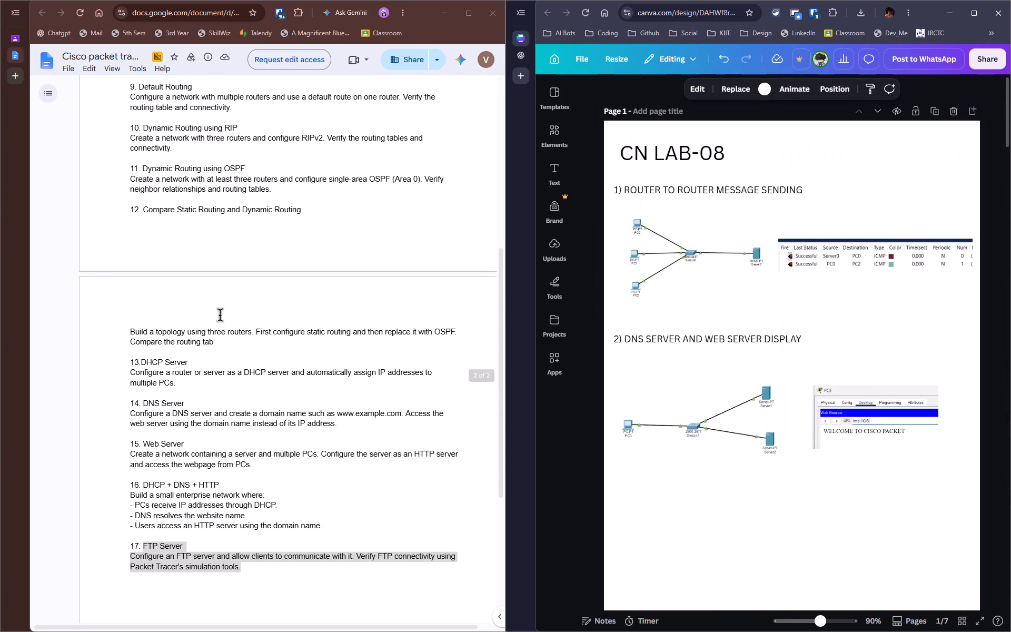
scroll(179, 303, up, 10)
Close the Google Docs assignment question sheet and the Classroom assignment page.
click(262, 235)
key(ctrl+w)
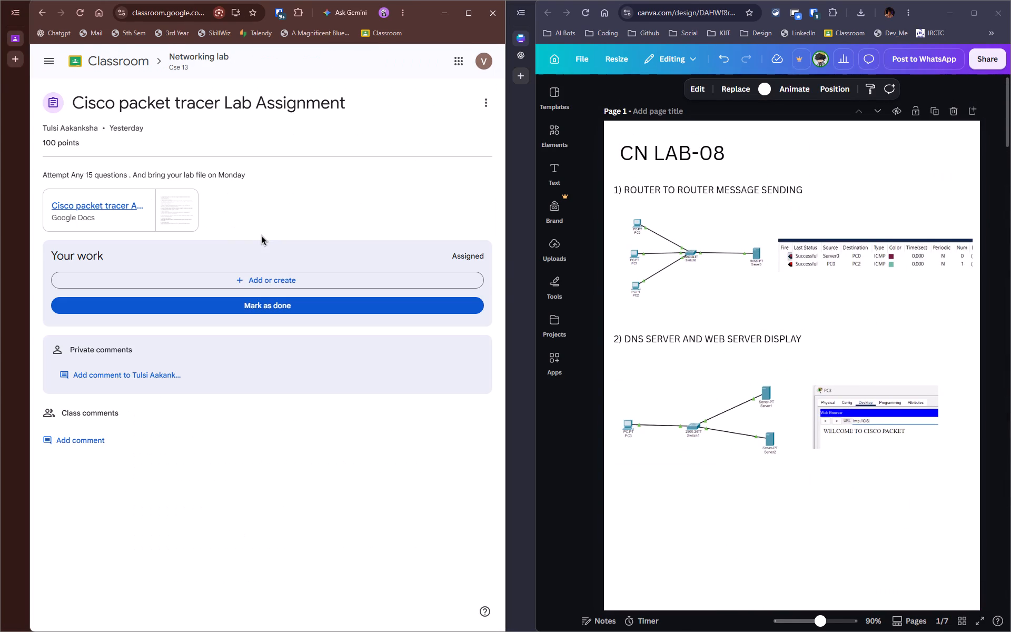
key(ctrl+w)
Close PC0's device window and exit Packet Tracer, saving the changes to ques_17.pkt.
drag(246, 228, 256, 228)
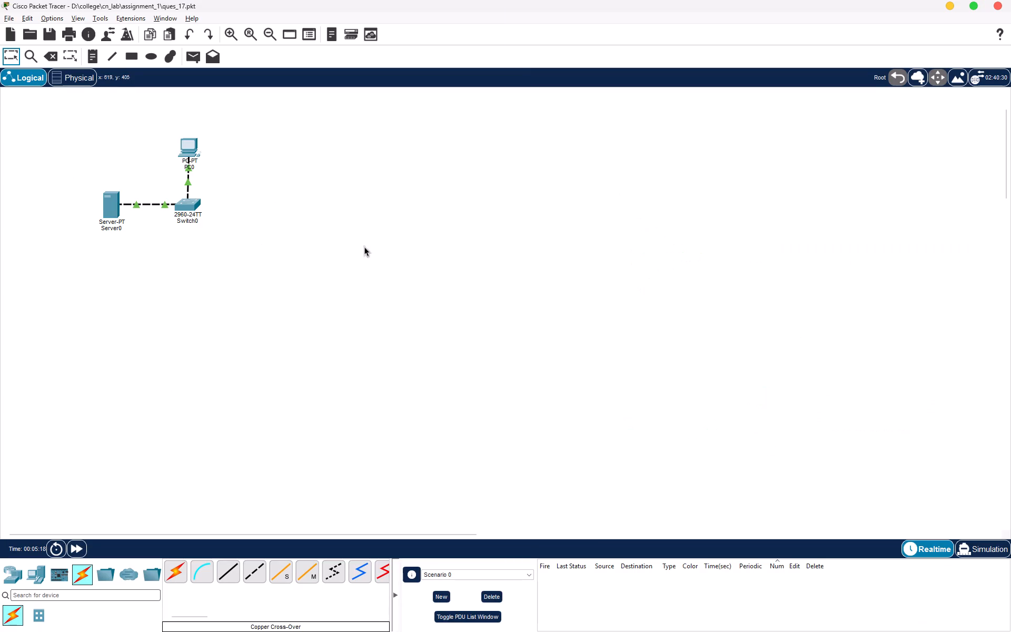
click(424, 254)
key(alt+Tab)
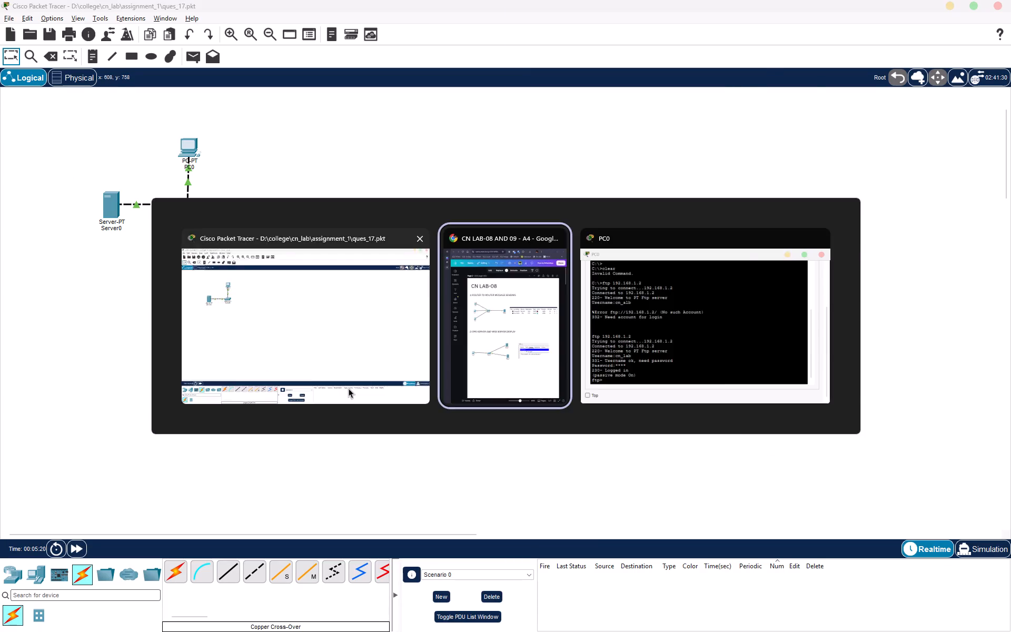
key(alt+Tab)
key(alt+Tab)
click(671, 211)
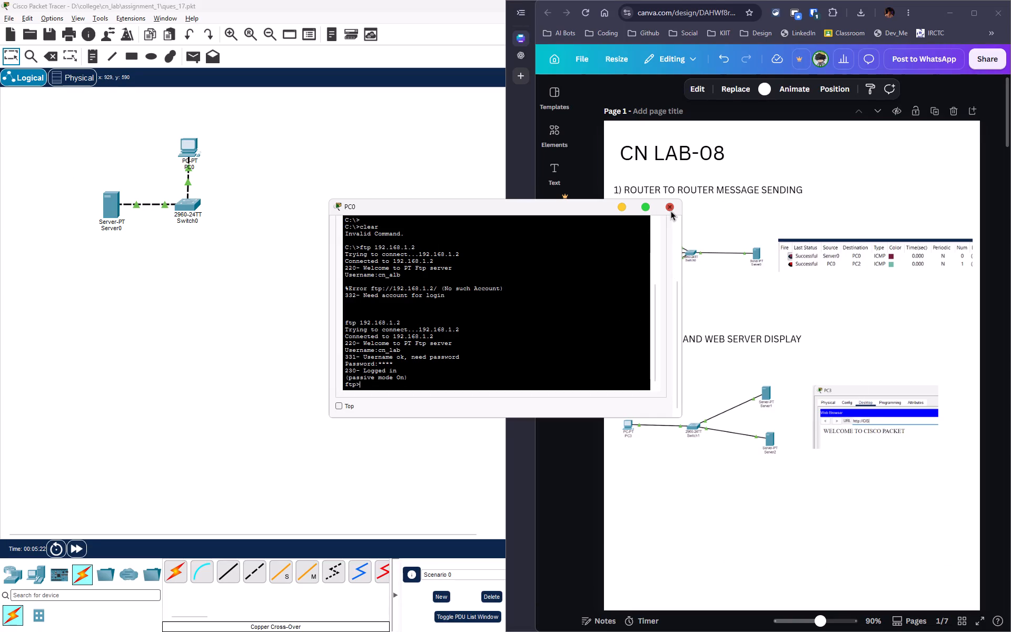
click(453, 229)
click(1010, 0)
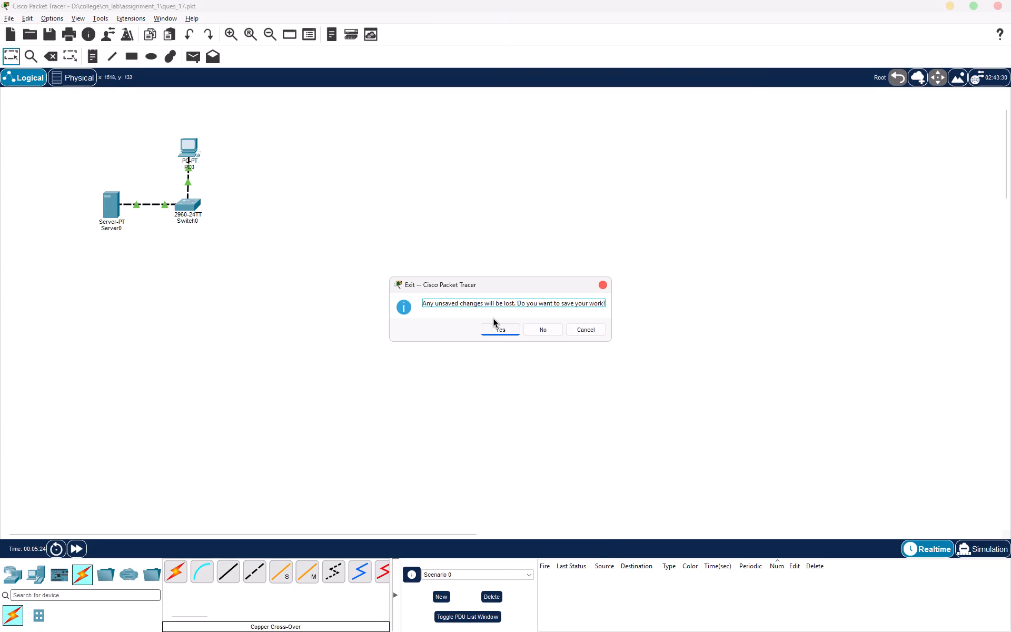
click(497, 327)
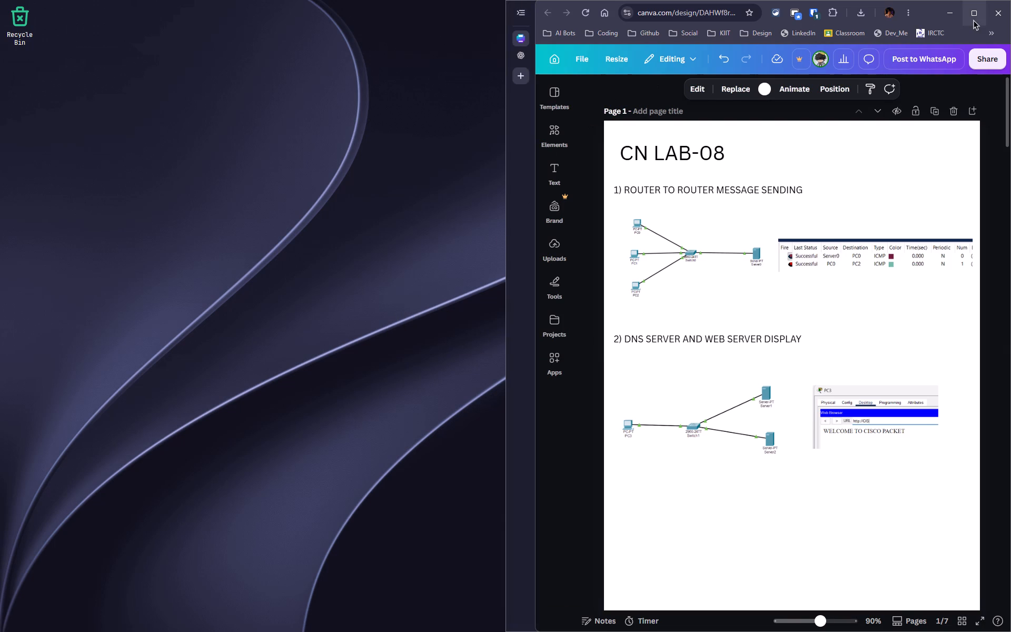
Maximize the browser window and review the report's questions and screenshots from page 1 through page 7 and back.
click(974, 20)
scroll(556, 286, up, 5)
scroll(556, 286, down, 13)
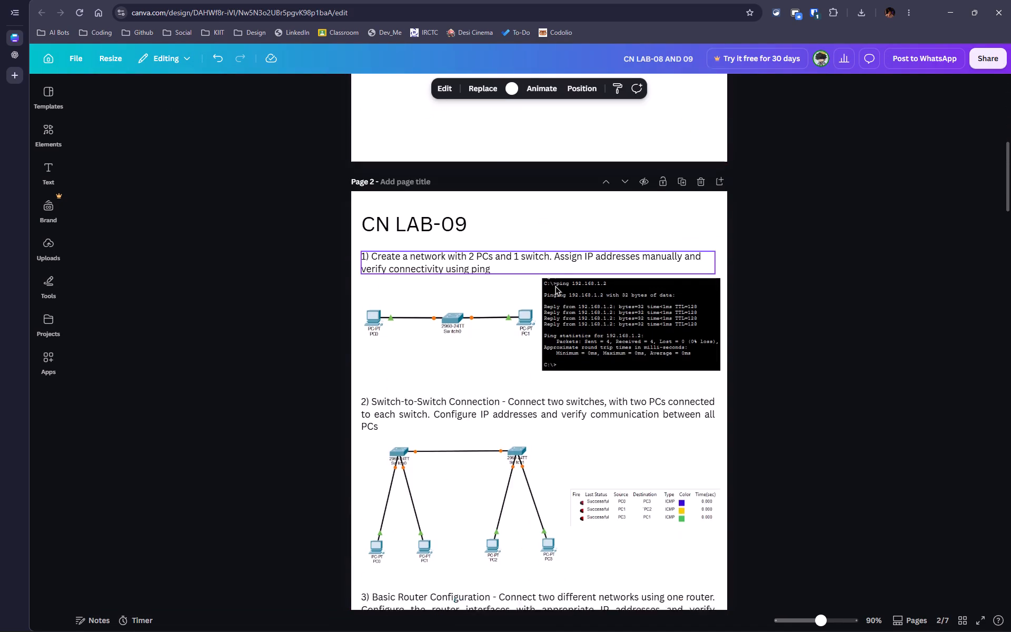
scroll(556, 286, down, 20)
scroll(556, 286, down, 13)
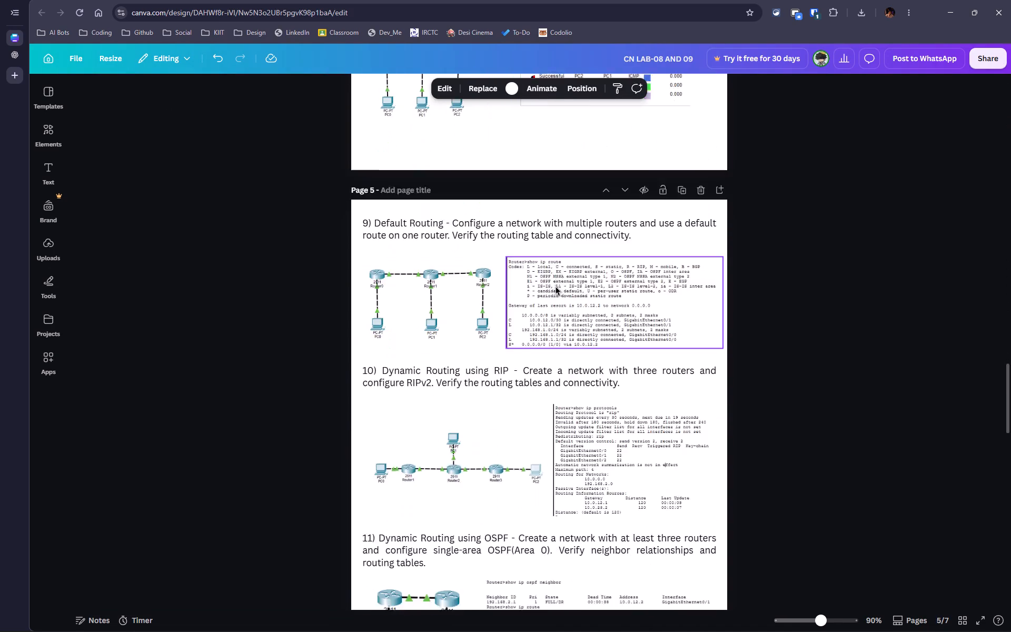
scroll(556, 286, down, 17)
scroll(822, 254, up, 7)
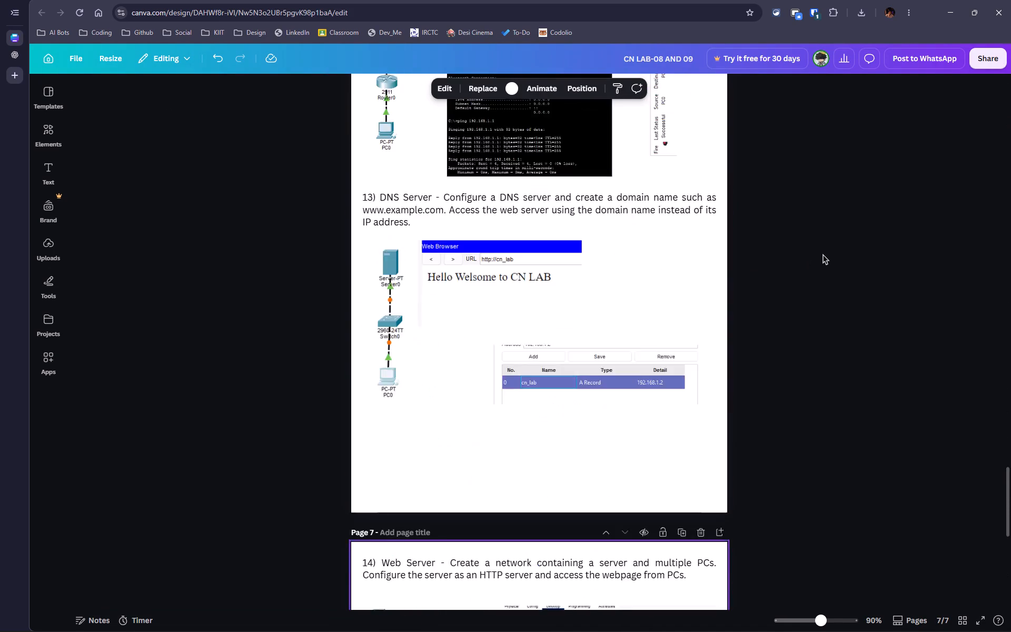
scroll(823, 254, up, 9)
scroll(823, 254, up, 18)
scroll(824, 254, up, 9)
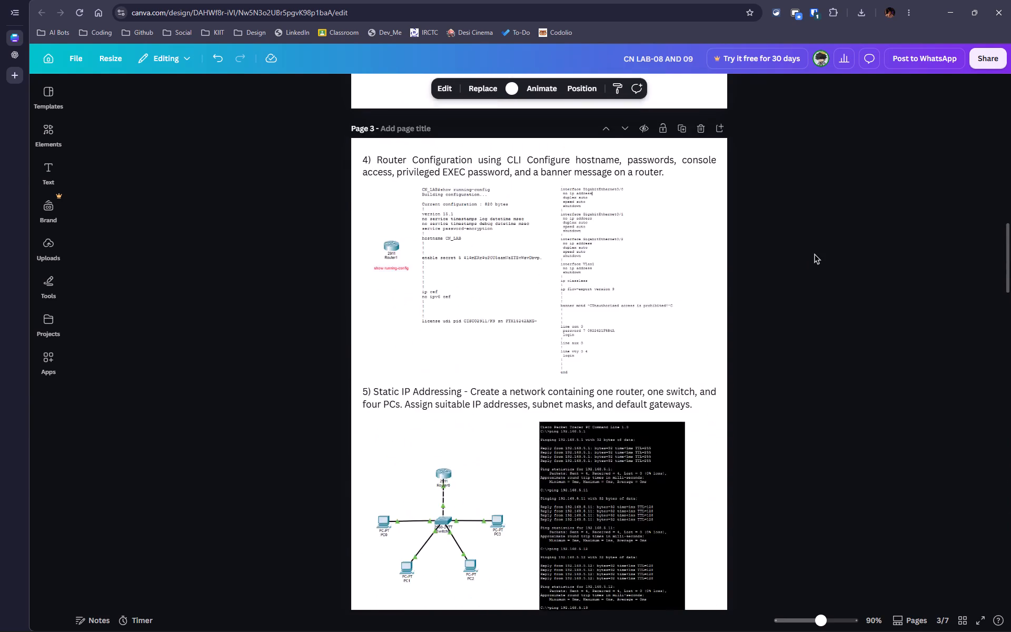
scroll(815, 254, up, 20)
scroll(815, 254, up, 9)
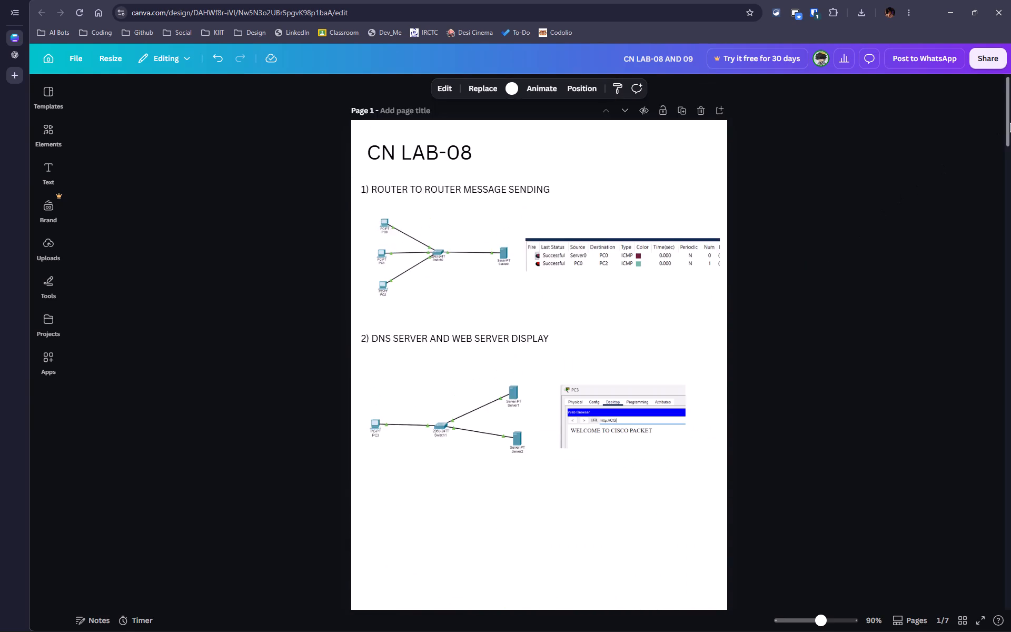
drag(1010, 123, 1010, 113)
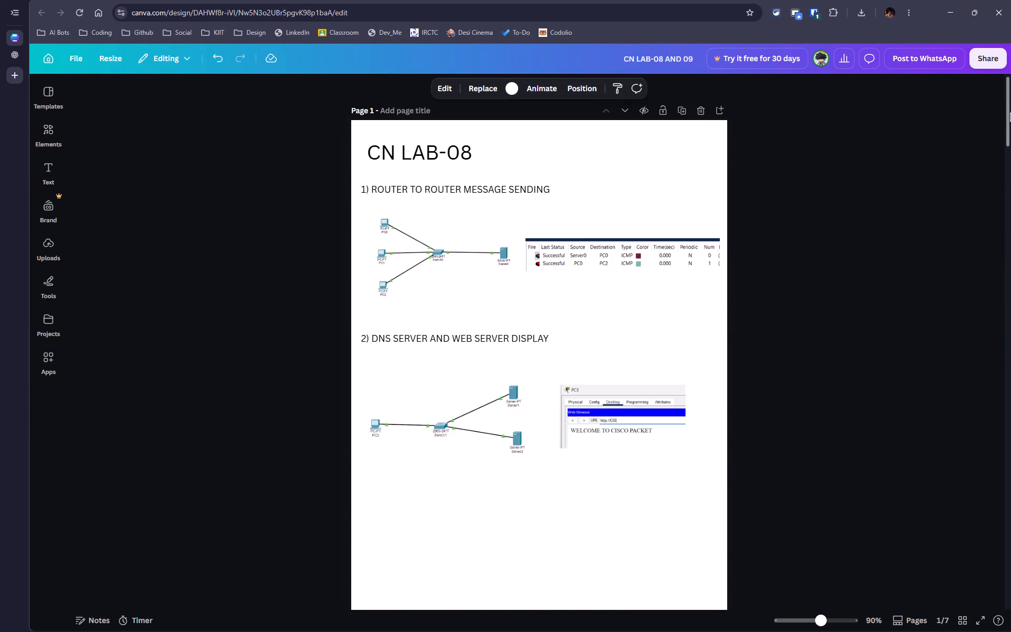
scroll(846, 198, up, 2)
scroll(846, 198, down, 5)
scroll(846, 198, up, 7)
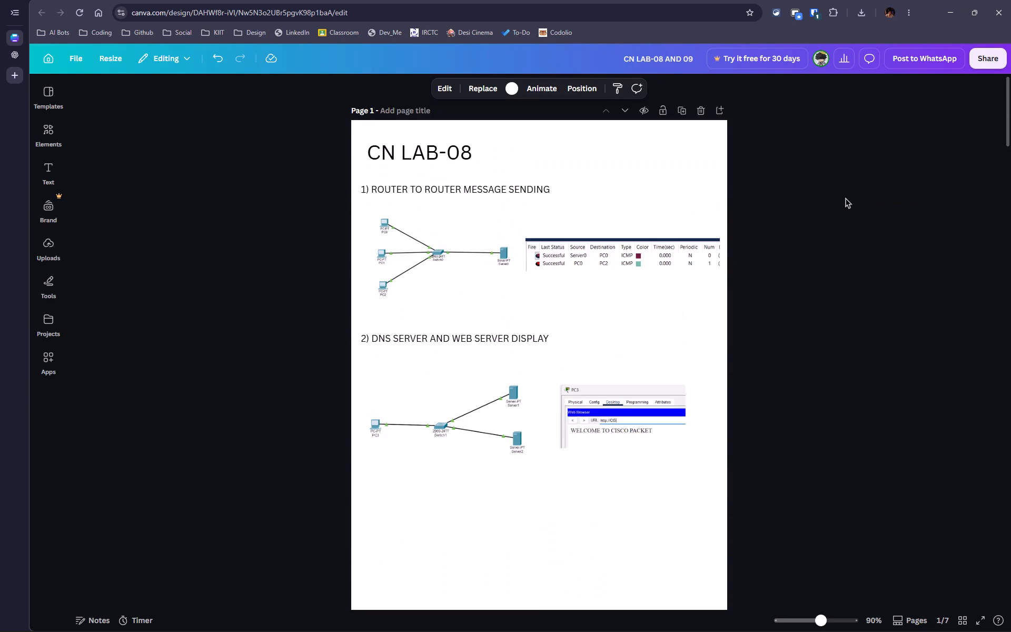
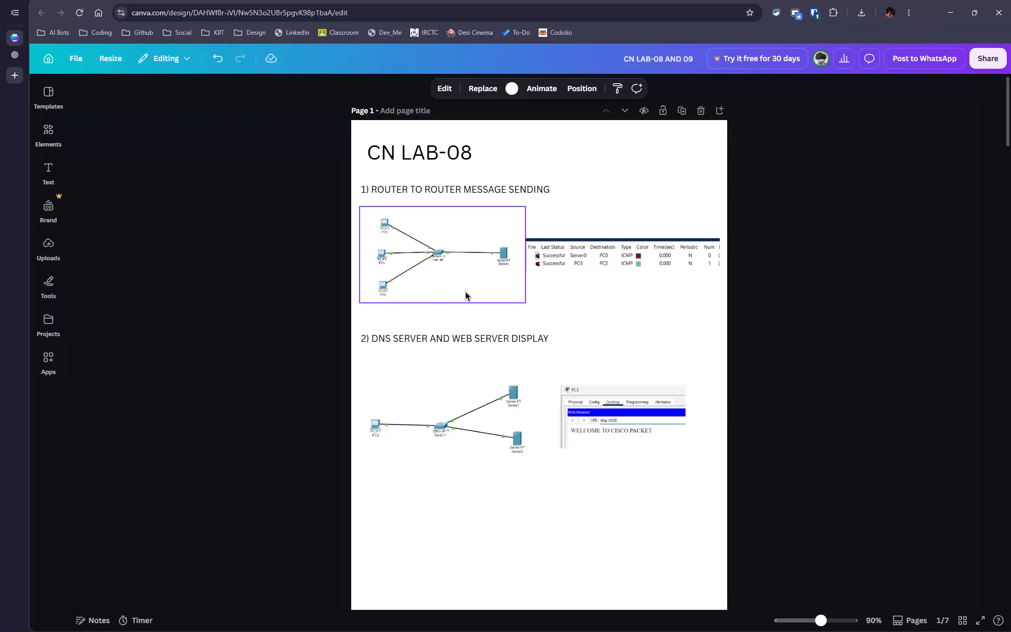
Review the report once more from the CN LAB-08 opening page through the FTP Server section on page 7.
scroll(465, 291, down, 20)
scroll(465, 291, down, 20)
scroll(465, 291, down, 4)
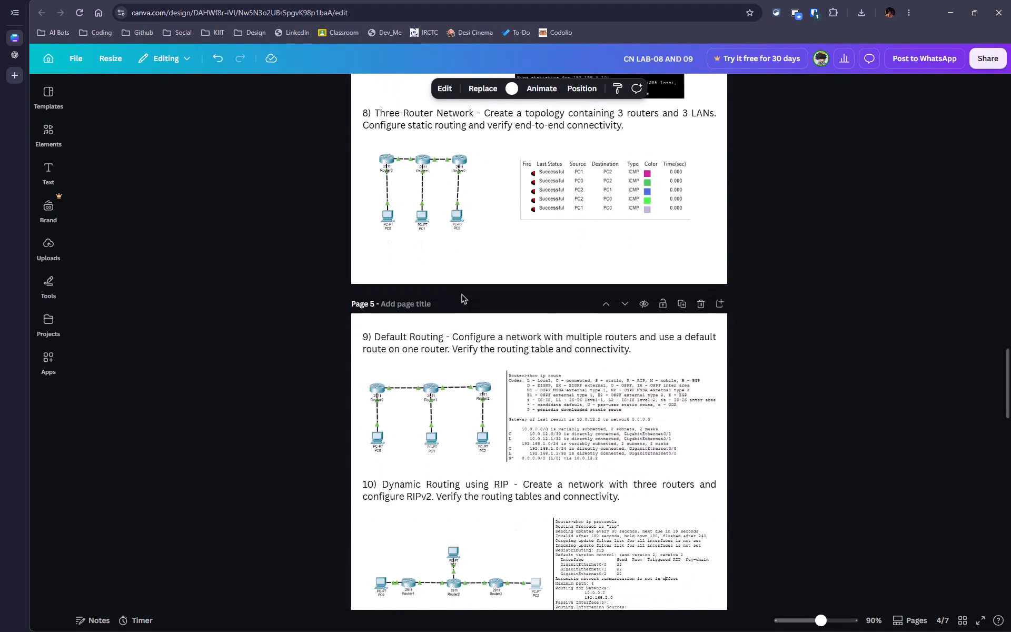
scroll(462, 294, down, 15)
scroll(460, 294, down, 19)
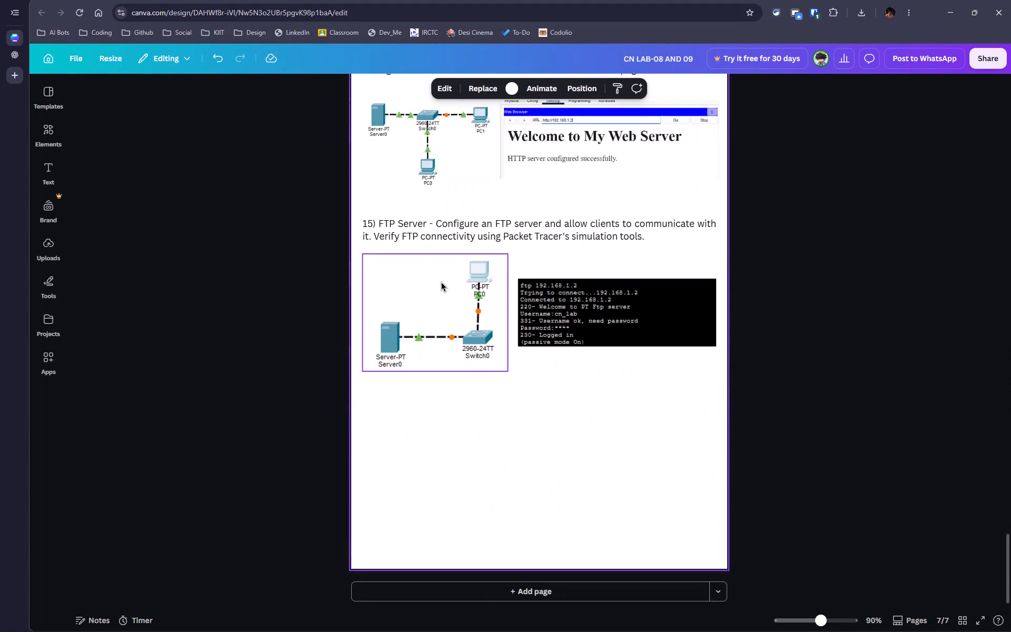
scroll(441, 282, up, 9)
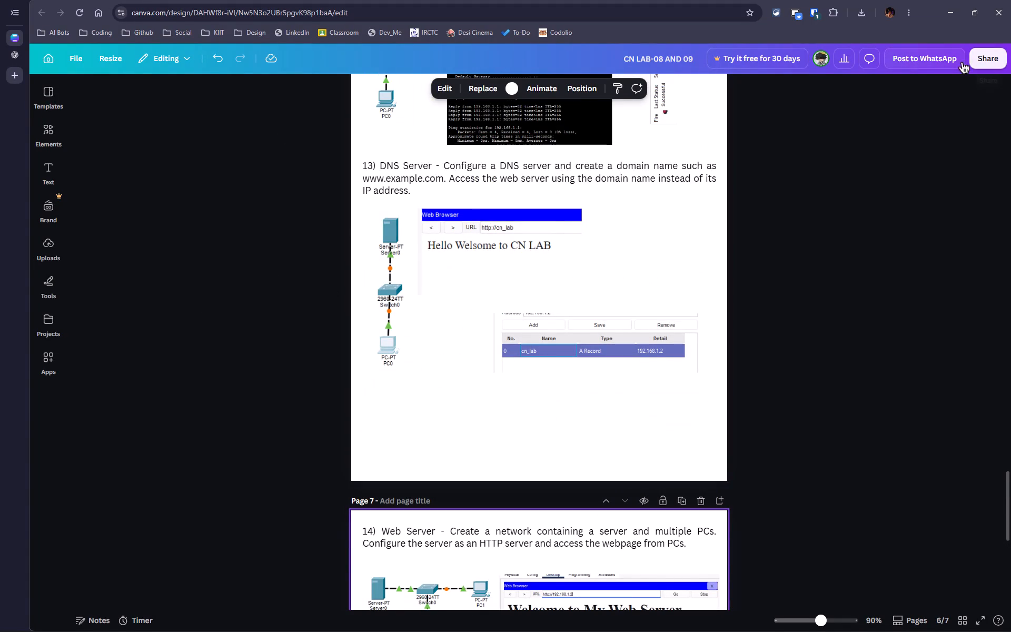
Download all pages as a PDF with the Print preset, save it as CN LAB-08 AND 09.pdf in Downloads, and close the browser.
click(988, 61)
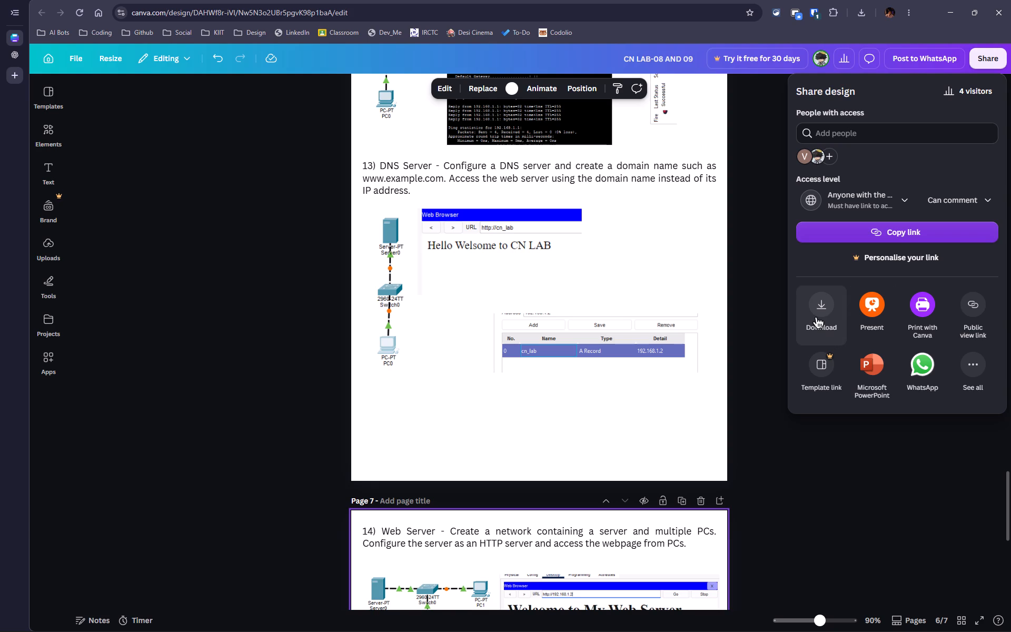
click(816, 318)
click(971, 170)
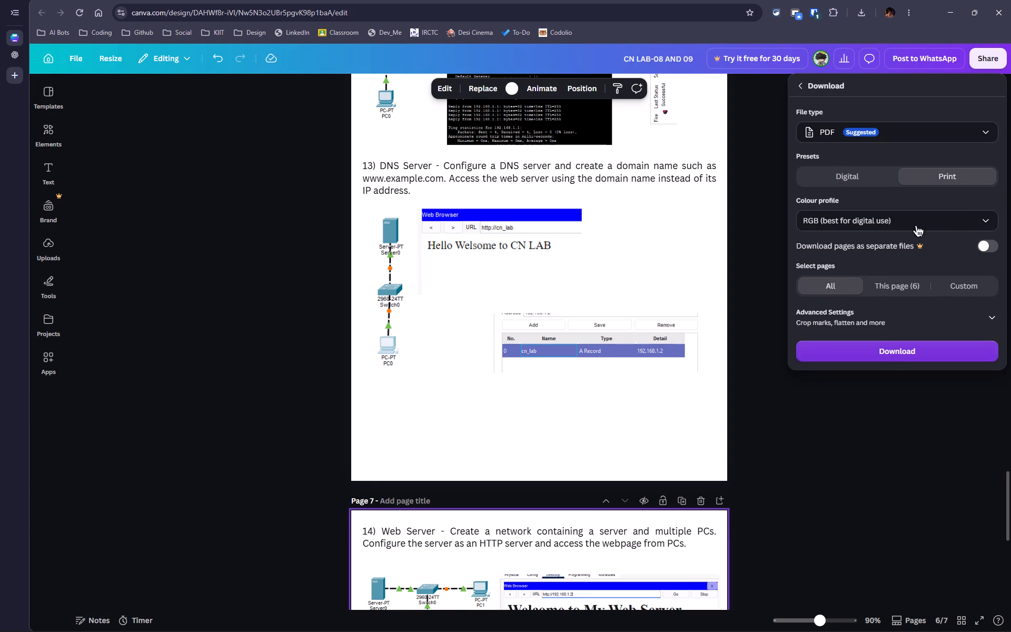
click(893, 349)
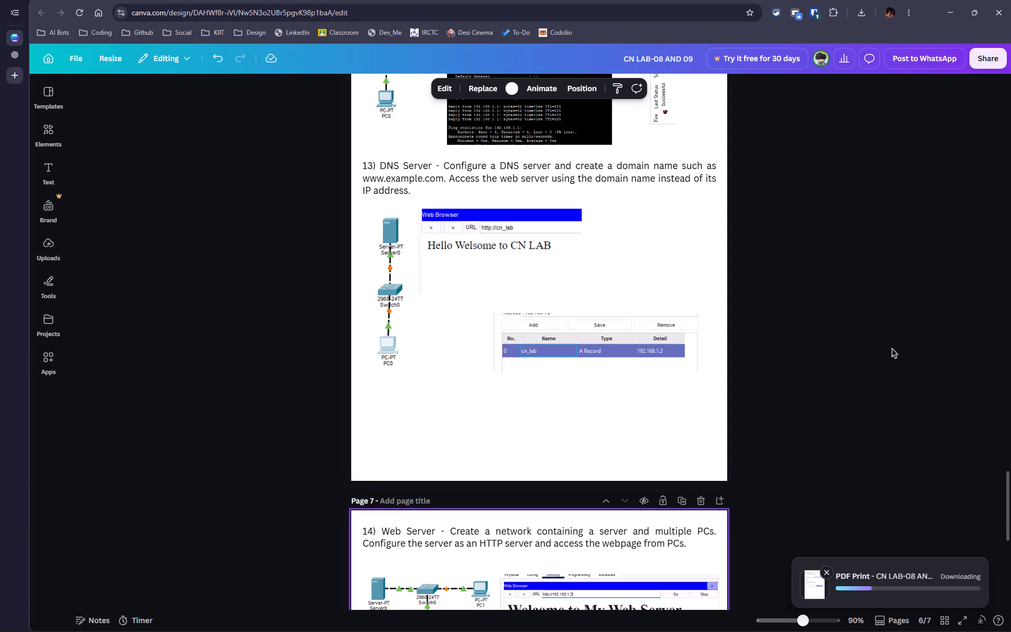
scroll(643, 279, up, 14)
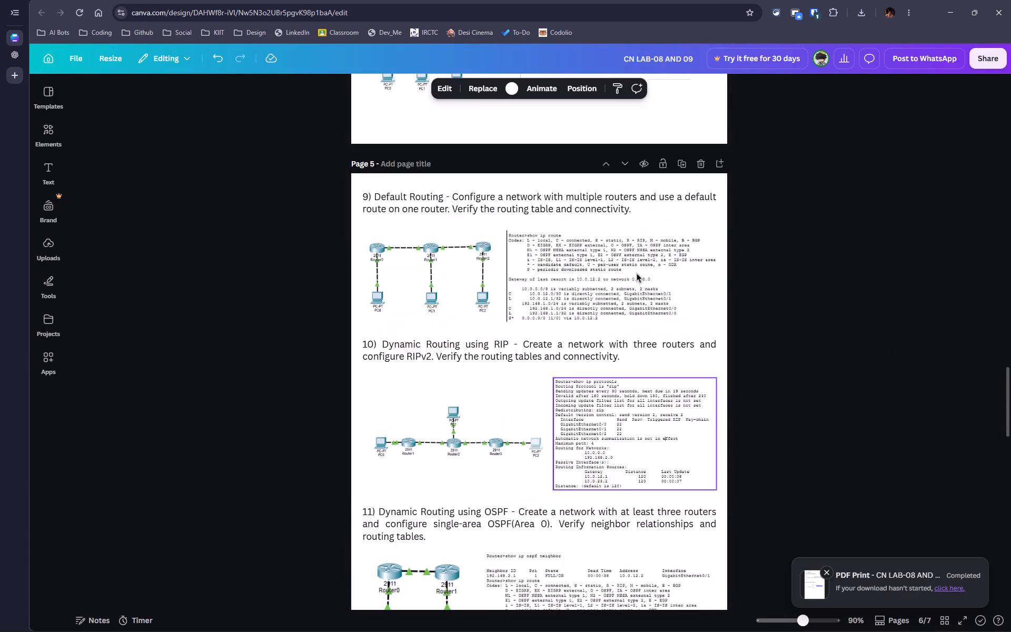
scroll(637, 273, up, 20)
scroll(637, 273, up, 1)
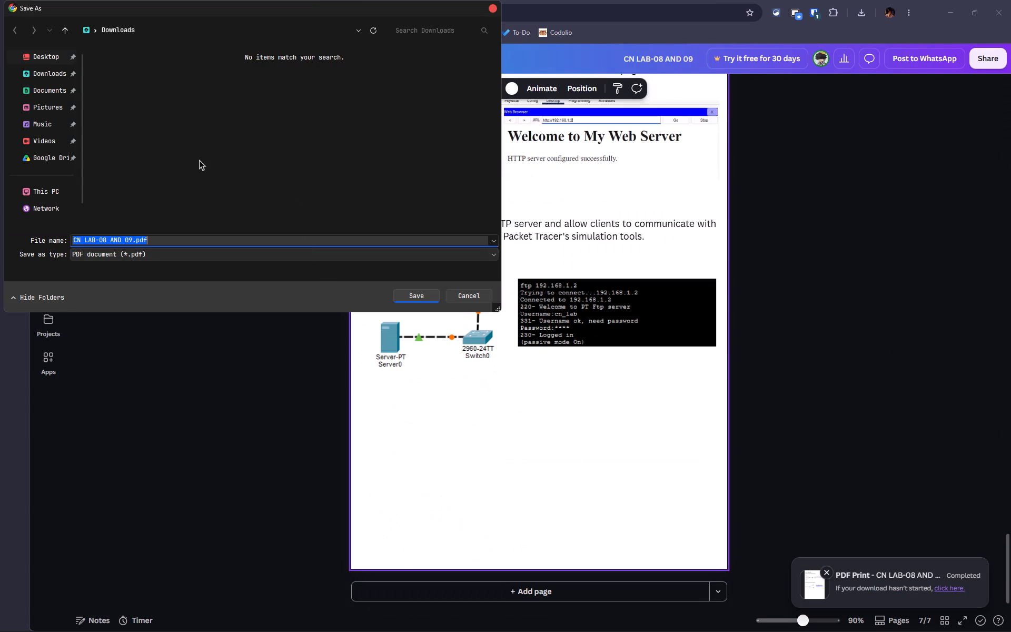
click(59, 77)
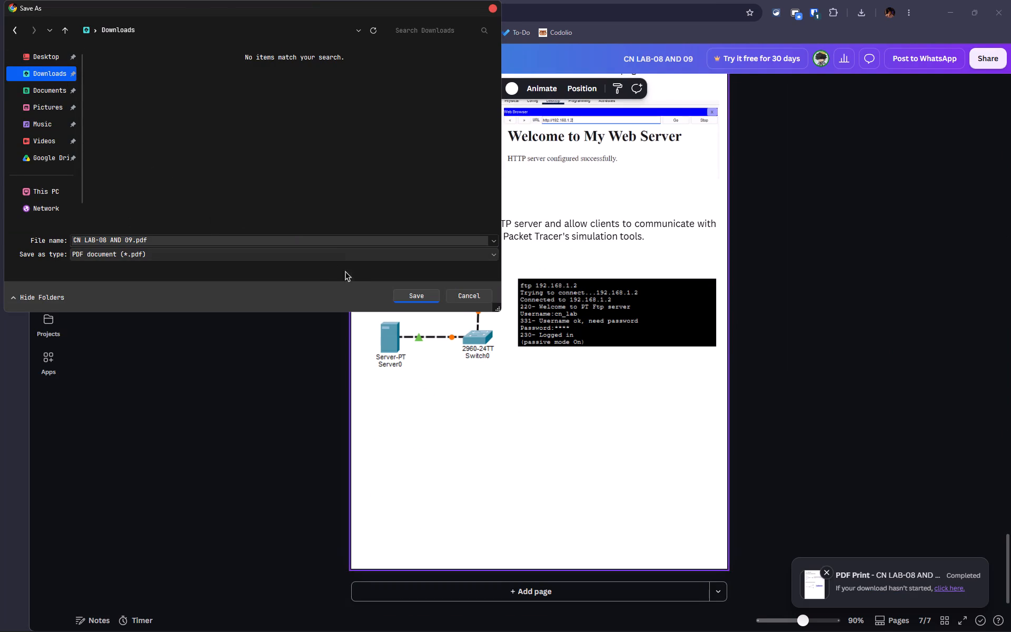
click(415, 293)
scroll(652, 142, up, 18)
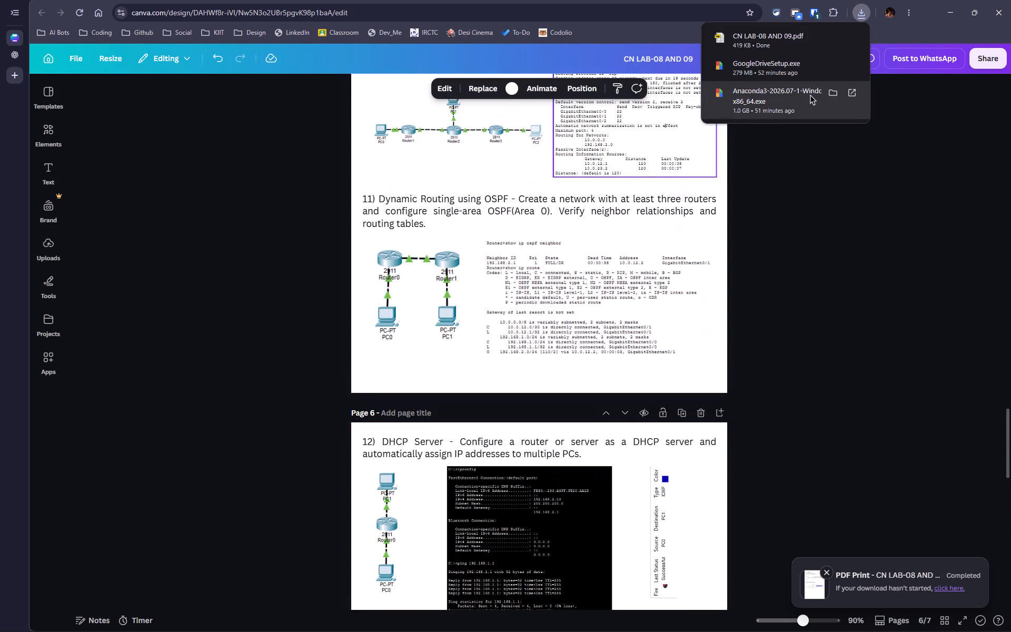
click(860, 223)
click(1010, 0)
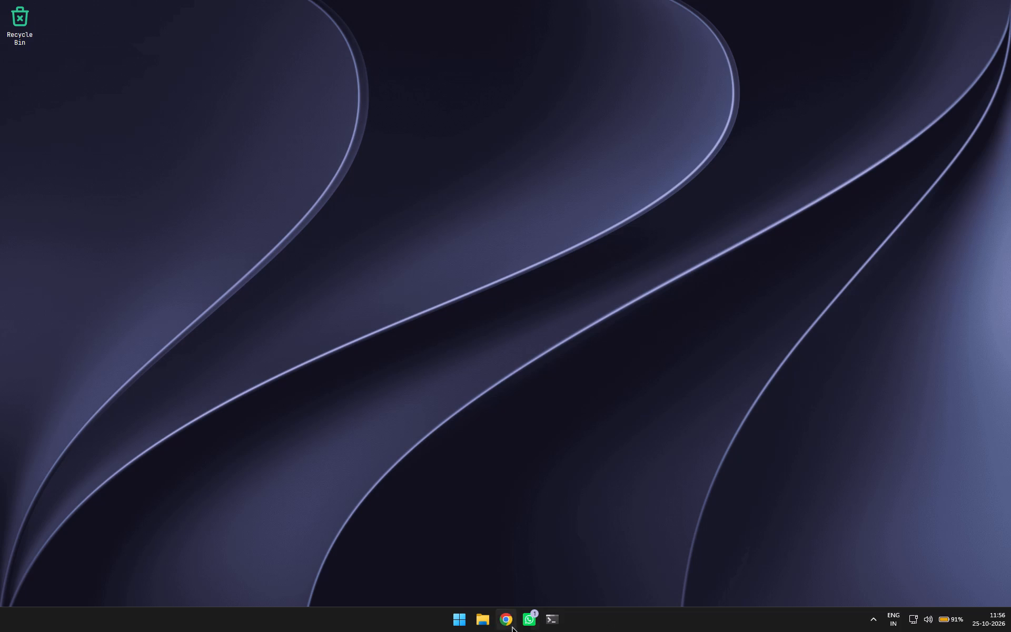
In File Explorer, delete the Anaconda3 installer and GoogleDriveSetup.exe from the Downloads folder, keeping the report PDF.
click(493, 623)
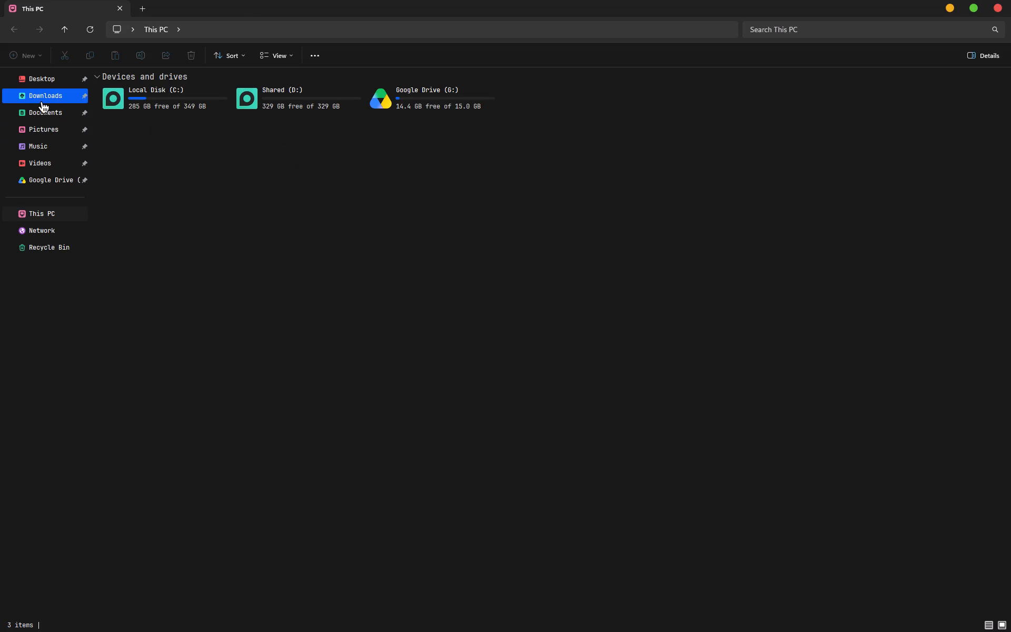
click(41, 102)
drag(380, 148, 461, 100)
drag(532, 201, 490, 173)
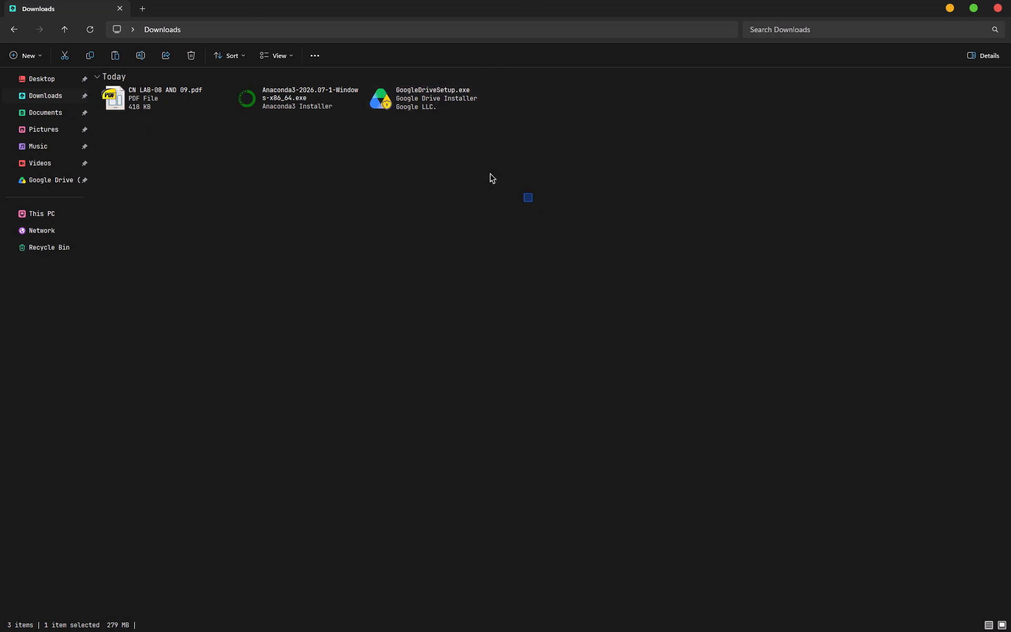
drag(490, 173, 318, 60)
key(Delete)
scroll(318, 60, down, 1)
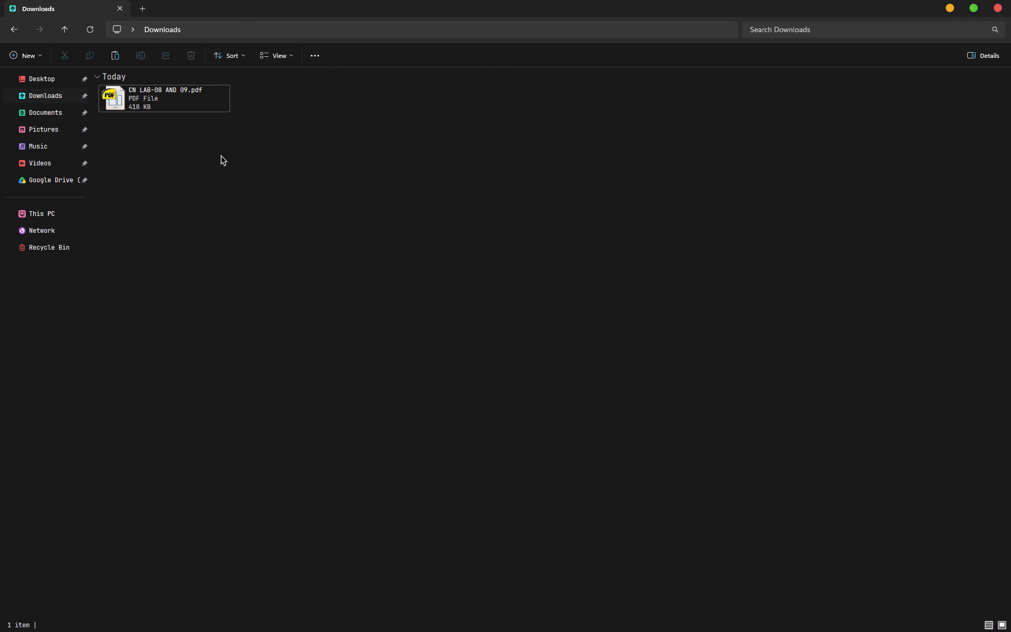
drag(221, 155, 230, 179)
Widen the File Explorer navigation pane slightly to fit the full Google Drive (G:) label.
click(374, 165)
drag(233, 222, 600, 496)
drag(91, 117, 108, 123)
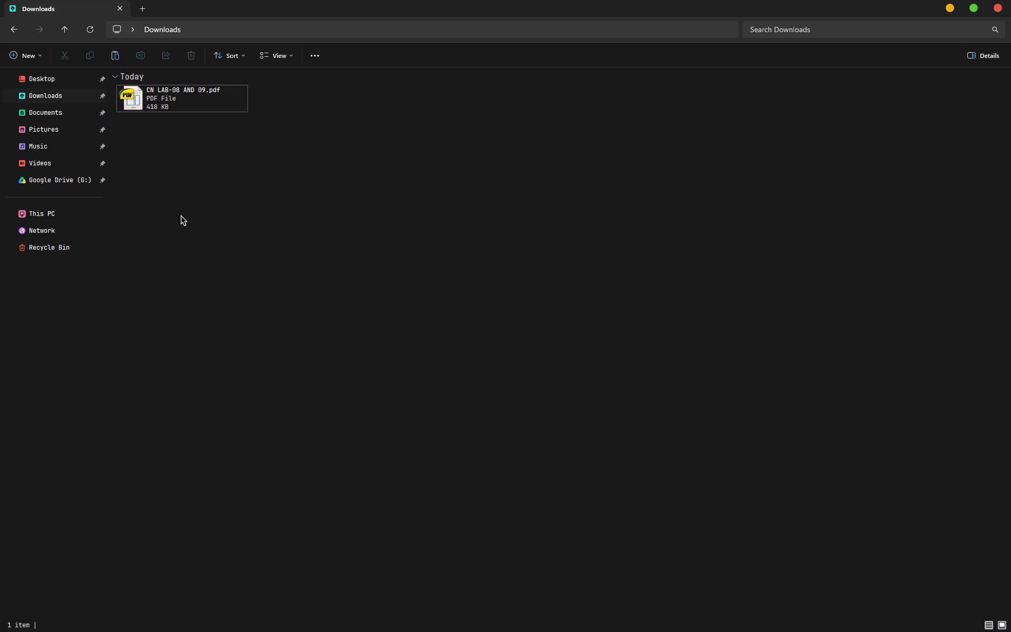
drag(211, 241, 583, 611)
right_click(69, 250)
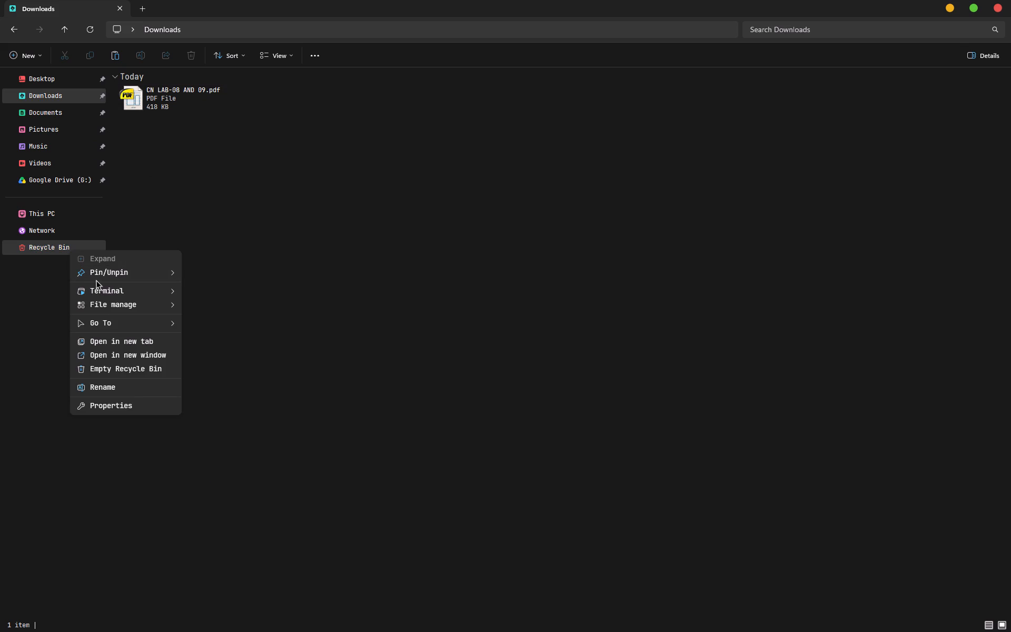